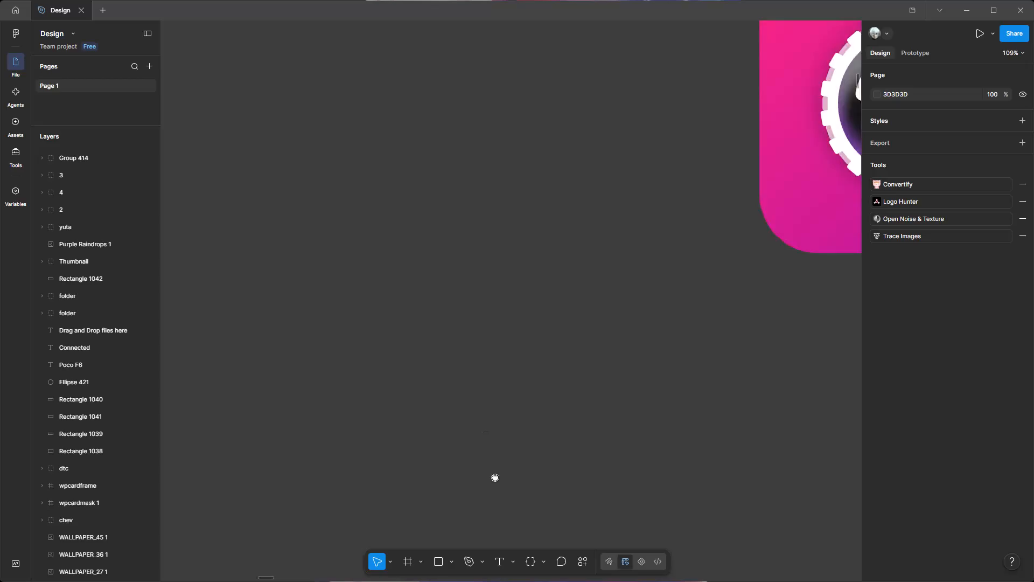
Place a rectangle on the empty canvas beside the pink camera icon, lock its aspect ratio, and set its width to 512.
ctrl+scroll(491, 480, down, 3)
key(space)
key(space)
key(space)
key(space)
key(space)
drag(488, 444, 519, 455)
click(441, 559)
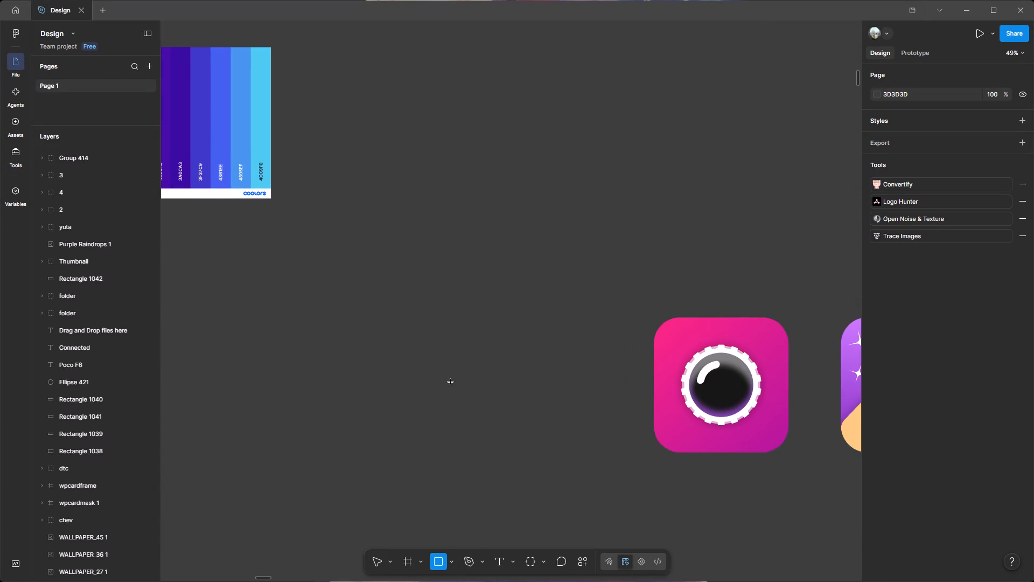
click(451, 382)
click(1027, 235)
click(889, 239)
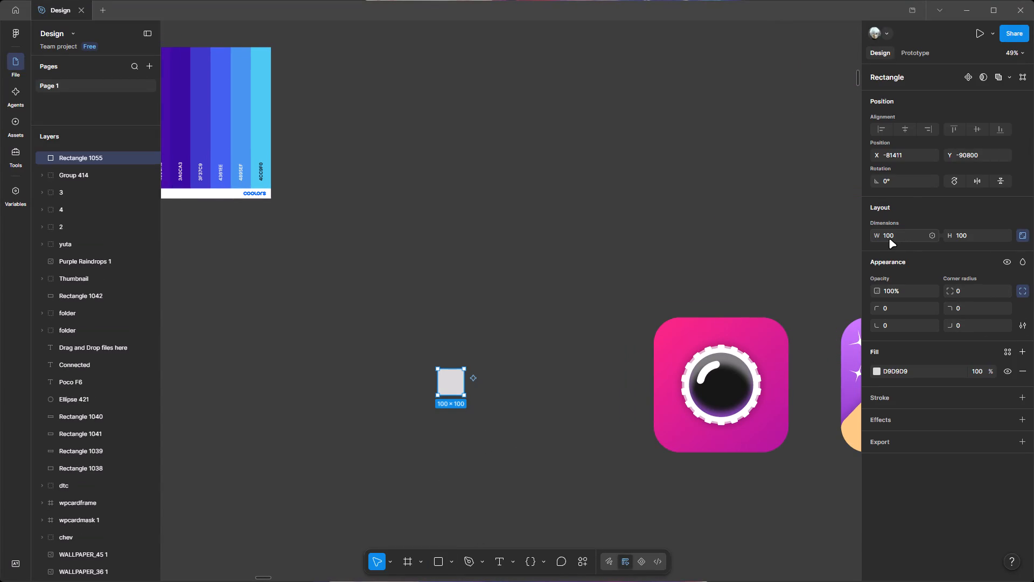
key(BackSpace)
text(512)
key(Return)
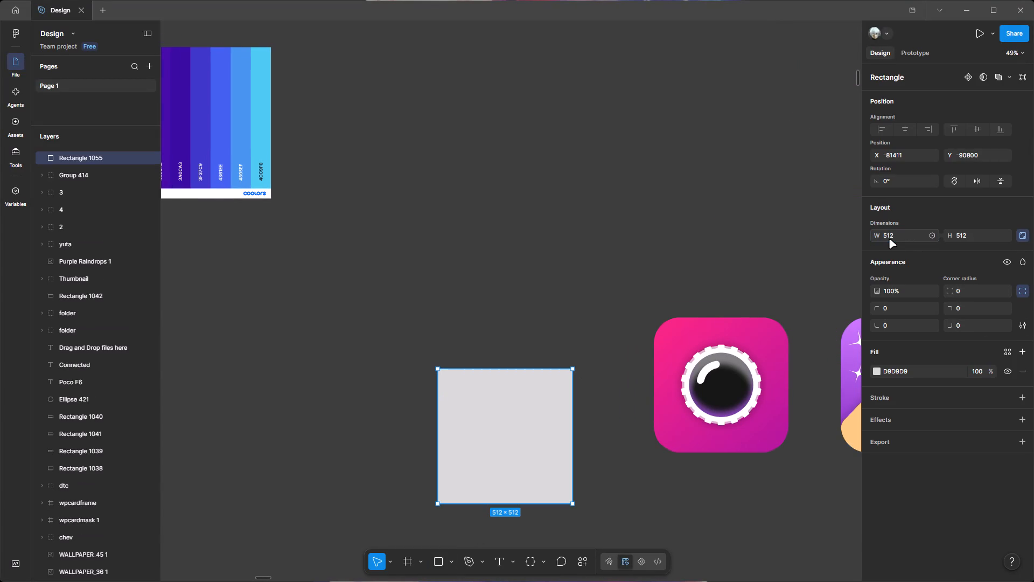
Move the square level with the row of app icons, to about X -81411, Y -90995.
drag(507, 439, 500, 382)
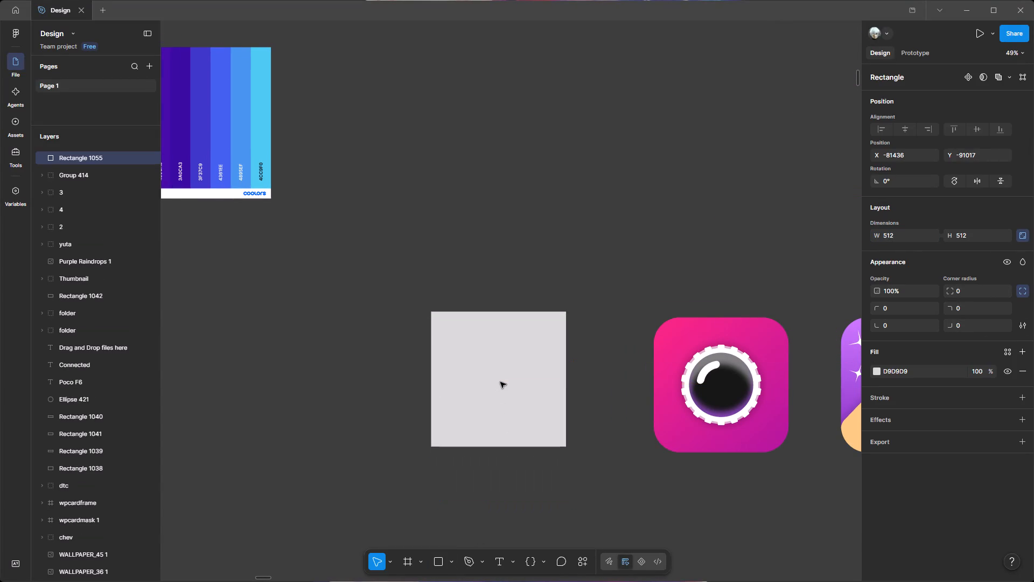
drag(500, 382, 507, 390)
Set the square's corner radius to 100.
key(space)
key(space)
drag(597, 380, 560, 381)
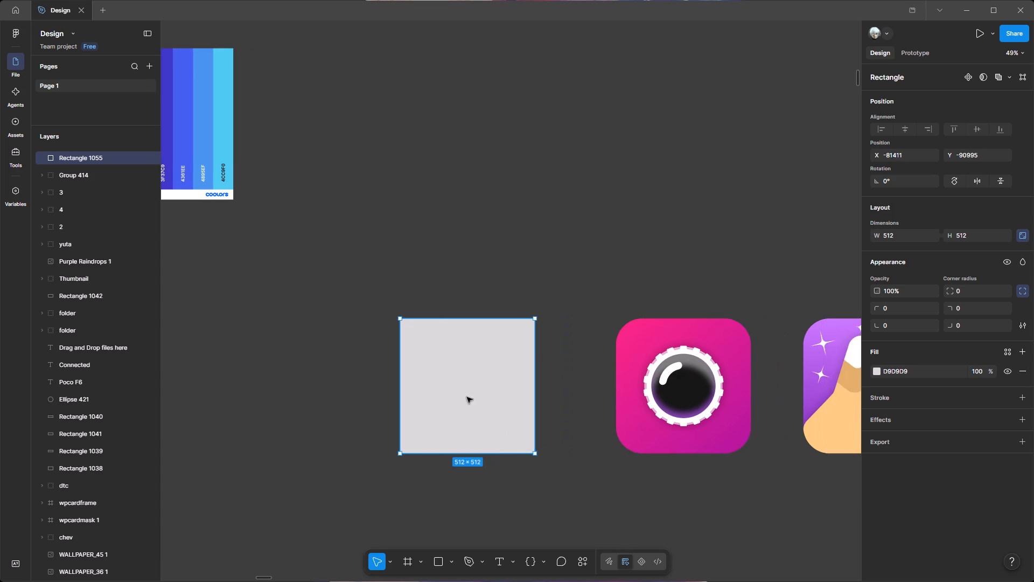
ctrl+scroll(458, 397, up, 1)
drag(966, 297, 517, 301)
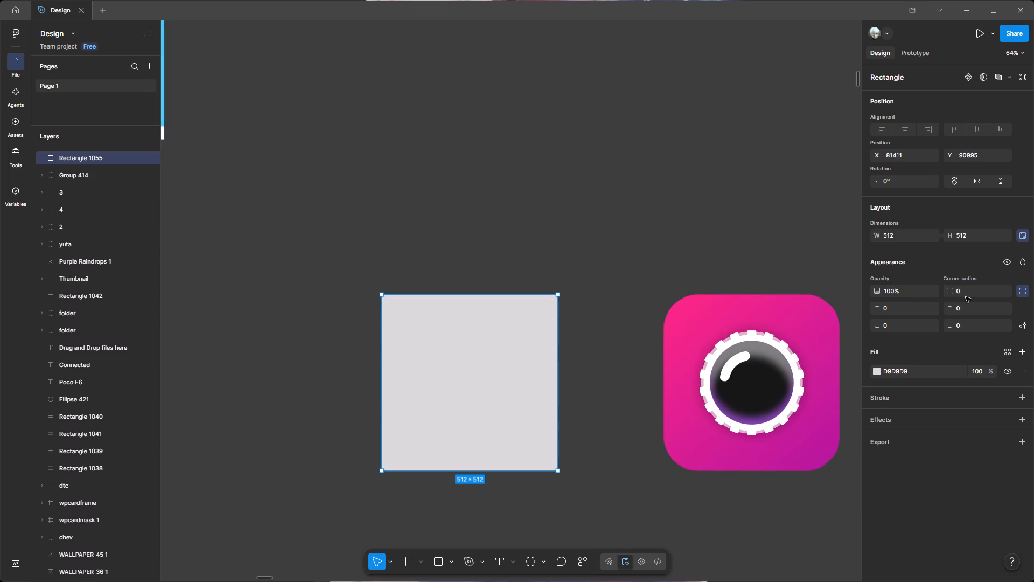
click(967, 284)
click(961, 294)
key(BackSpace)
text(100)
key(Return)
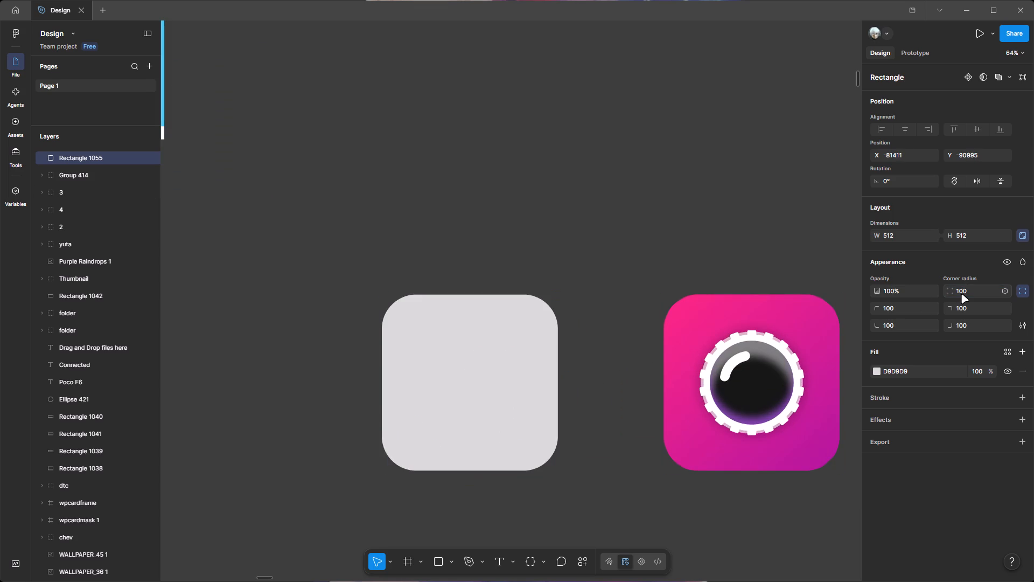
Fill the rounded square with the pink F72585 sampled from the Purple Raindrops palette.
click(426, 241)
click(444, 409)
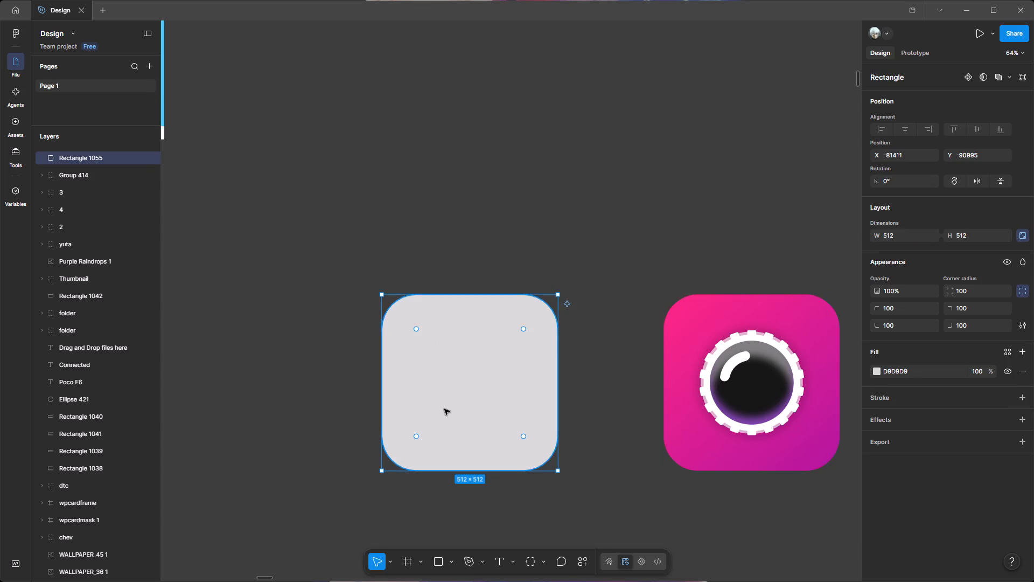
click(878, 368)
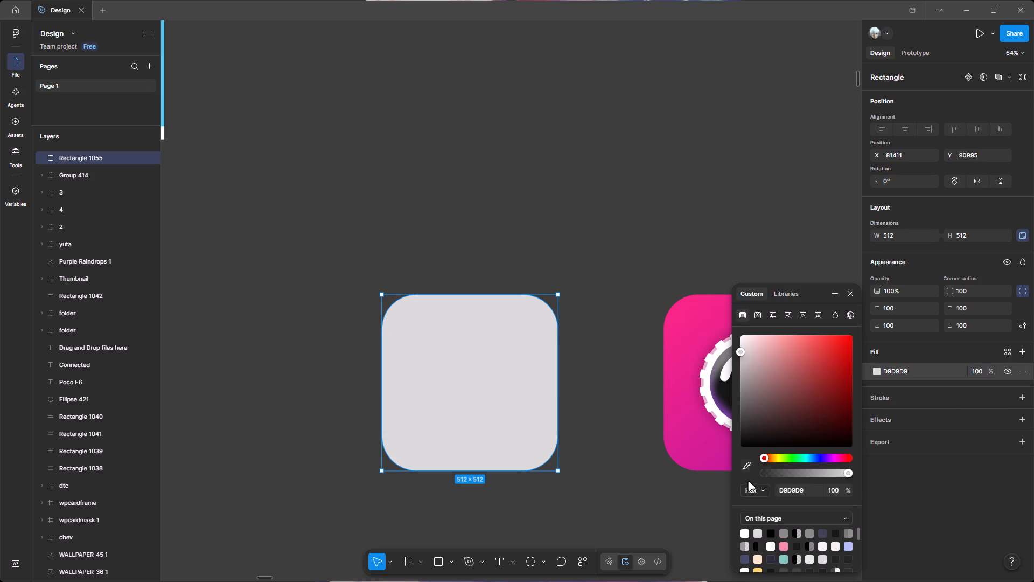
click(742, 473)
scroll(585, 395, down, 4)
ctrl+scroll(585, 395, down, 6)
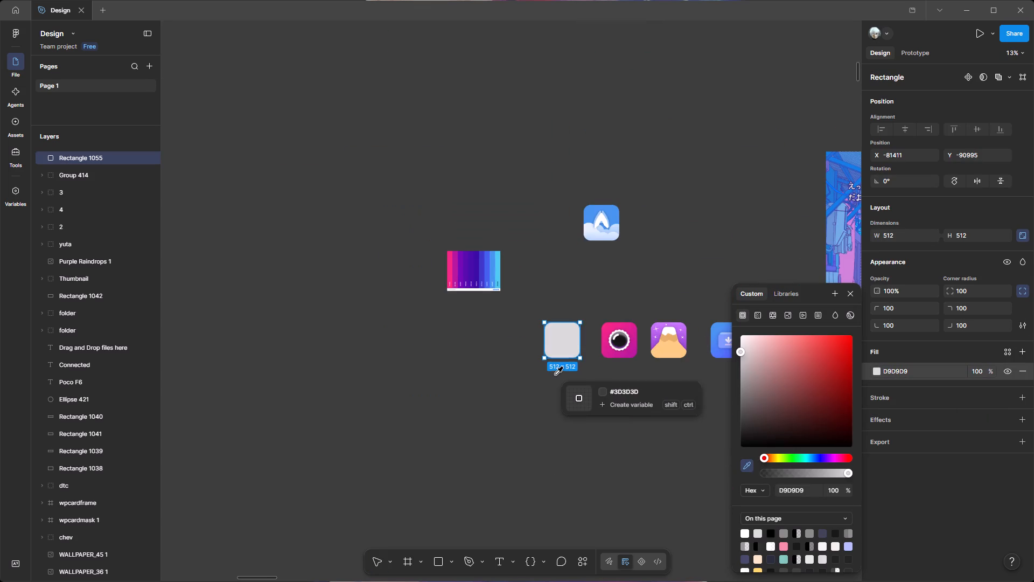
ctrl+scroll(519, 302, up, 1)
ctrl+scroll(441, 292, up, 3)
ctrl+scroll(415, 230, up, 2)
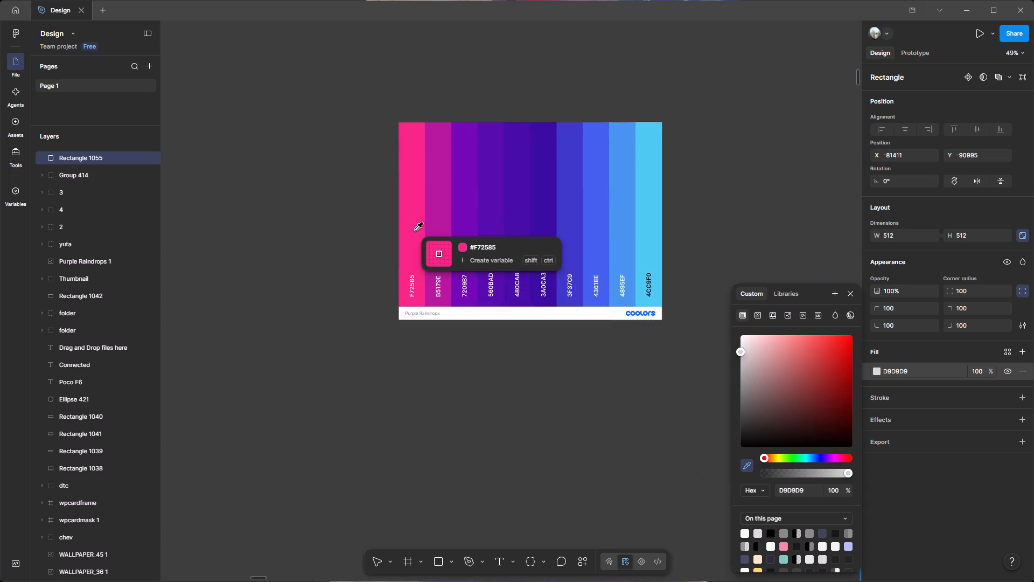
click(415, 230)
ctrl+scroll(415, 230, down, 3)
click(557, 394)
Change the rounded square's fill to the light salmon pink FF9A9A.
key(space)
key(space)
drag(689, 411, 568, 413)
click(538, 363)
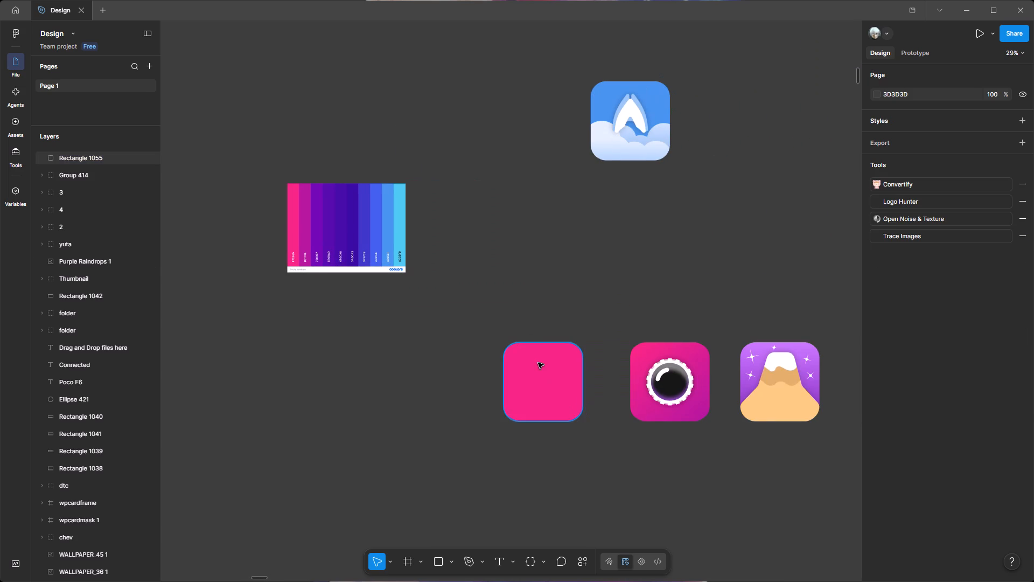
click(878, 371)
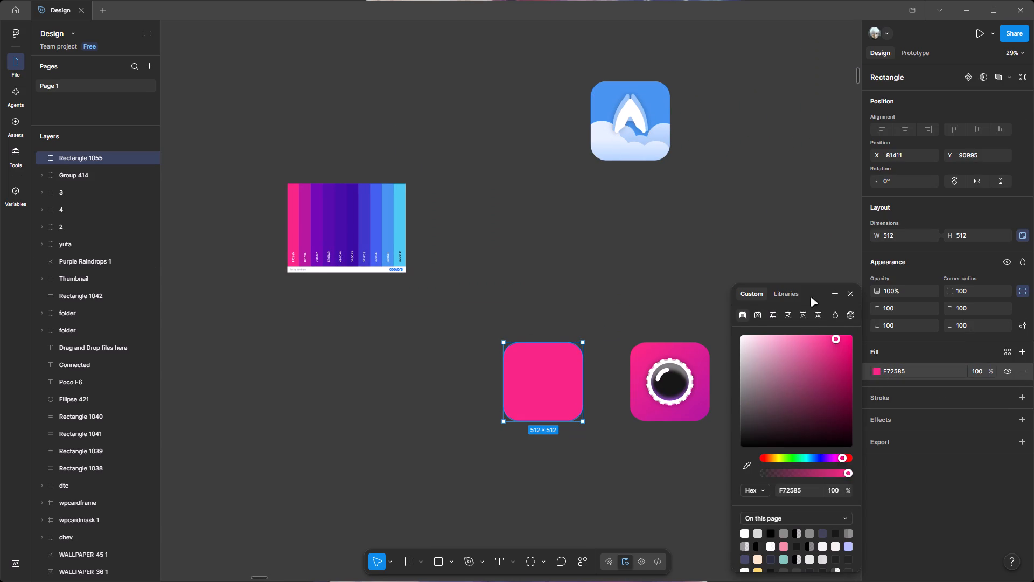
drag(813, 292, 960, 262)
drag(960, 318, 938, 310)
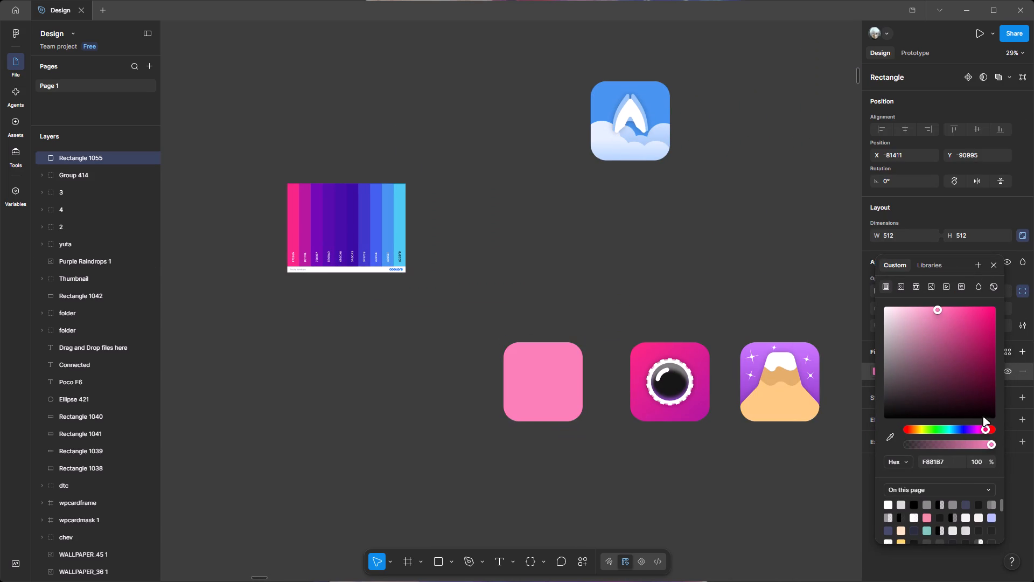
drag(977, 428, 902, 413)
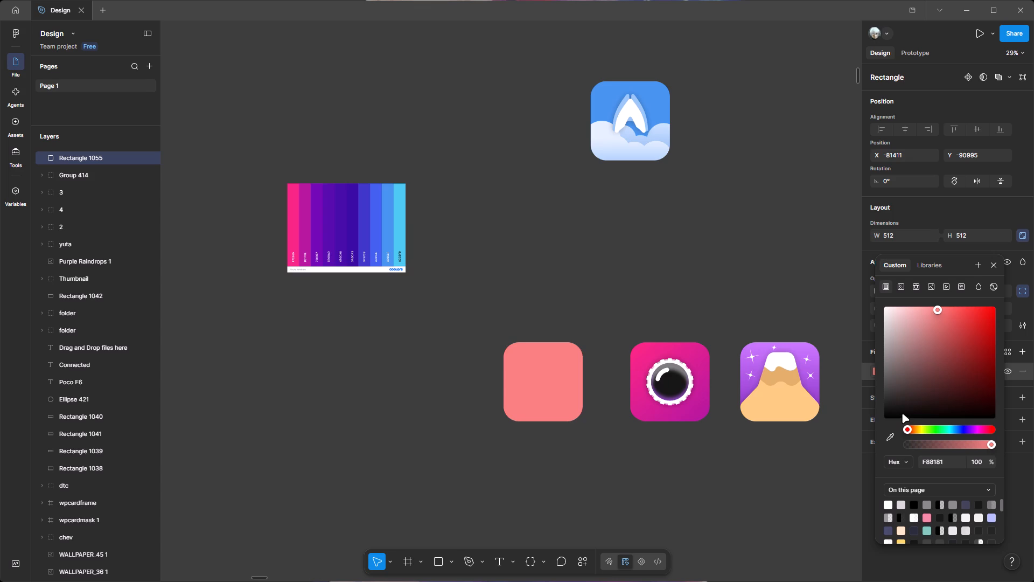
drag(902, 413, 904, 411)
drag(935, 311, 928, 298)
click(707, 255)
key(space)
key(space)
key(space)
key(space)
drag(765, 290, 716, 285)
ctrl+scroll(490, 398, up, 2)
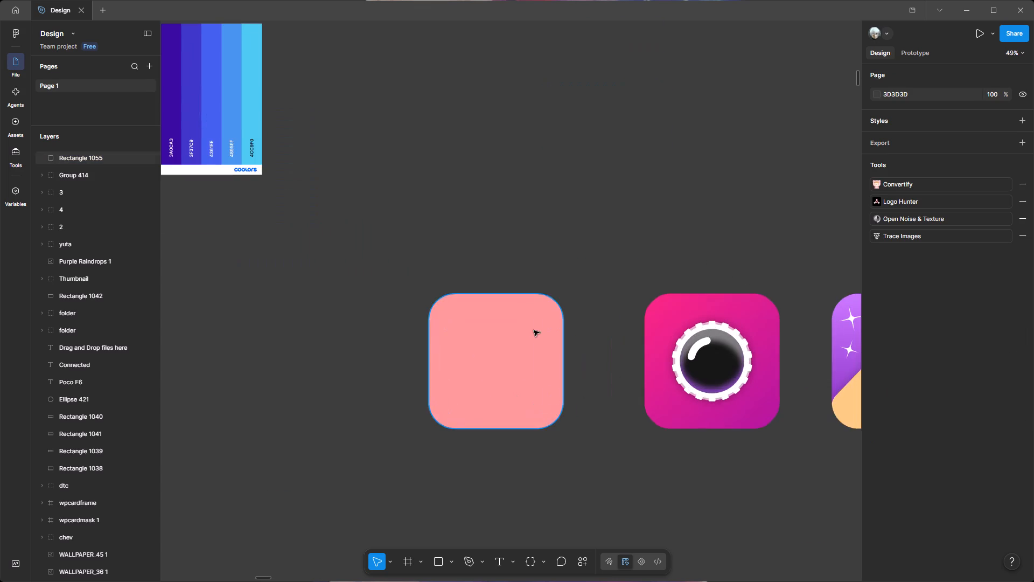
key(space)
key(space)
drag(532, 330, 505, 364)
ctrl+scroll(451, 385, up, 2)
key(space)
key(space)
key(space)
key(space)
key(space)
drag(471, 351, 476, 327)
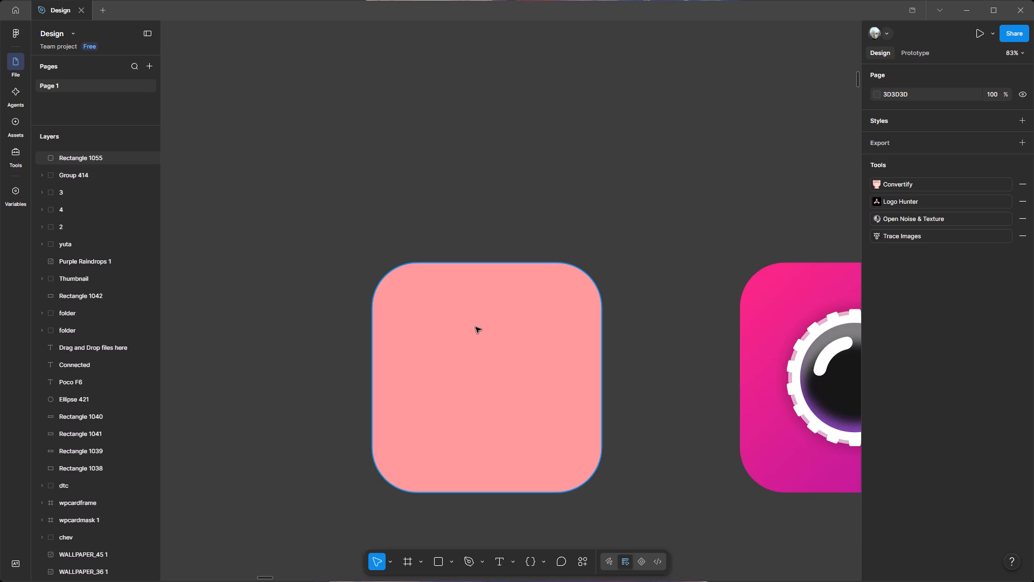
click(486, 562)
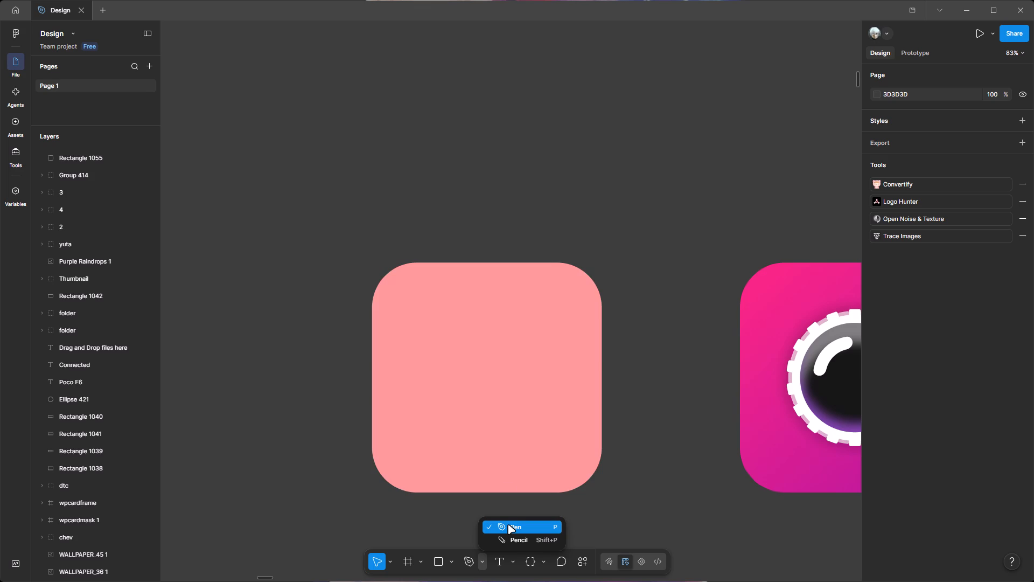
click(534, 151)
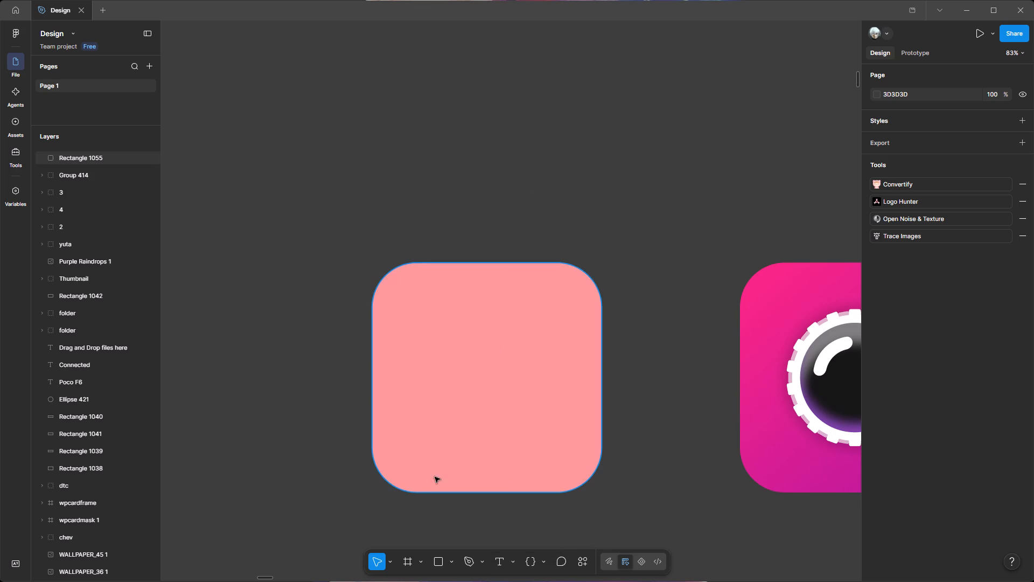
Duplicate the pink rounded square, unlock the copy's aspect ratio, and raise its bottom edge for a height of about 237.
click(438, 370)
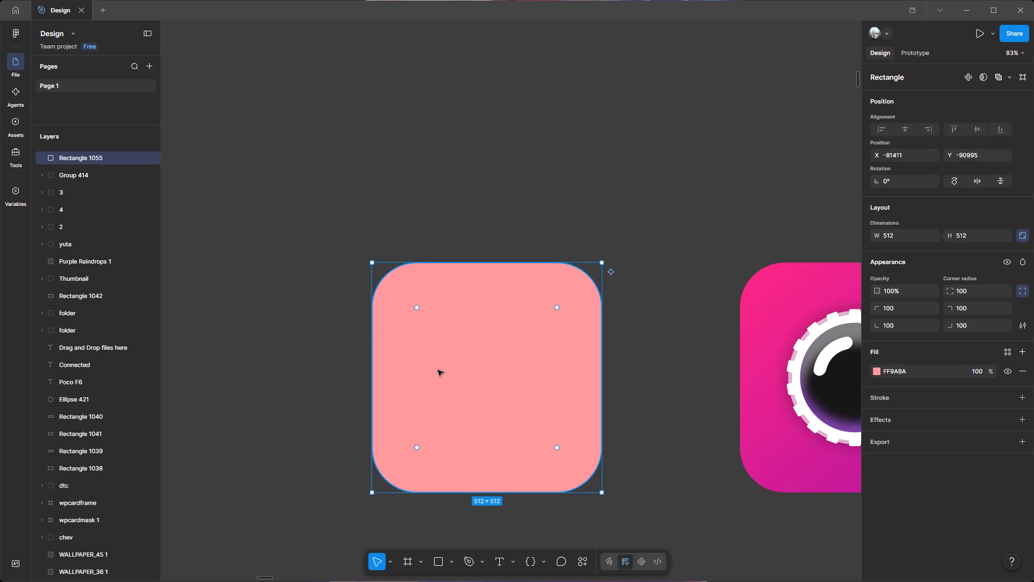
key(ctrl+d)
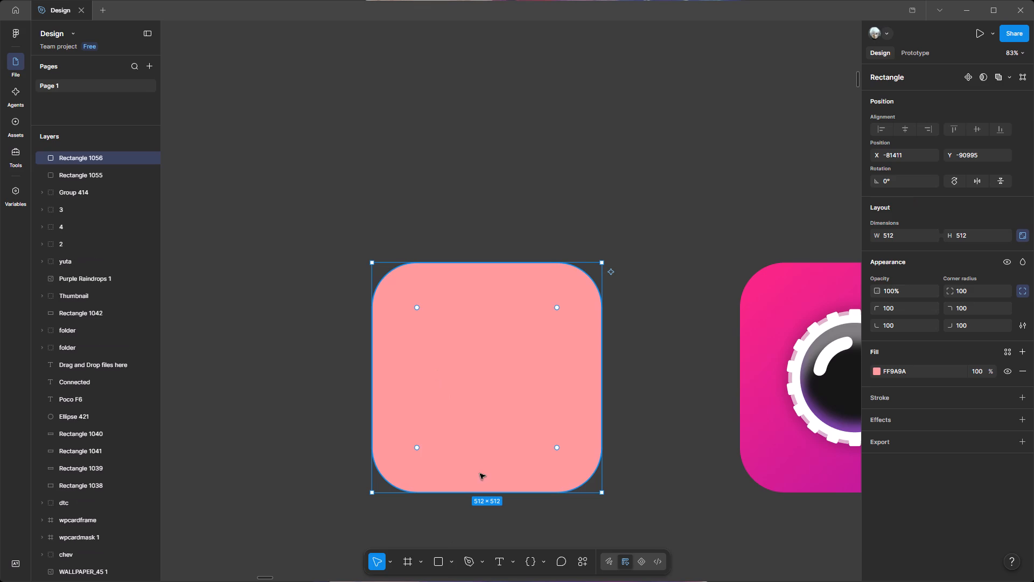
drag(490, 496, 492, 396)
key(ctrl+z)
click(1019, 233)
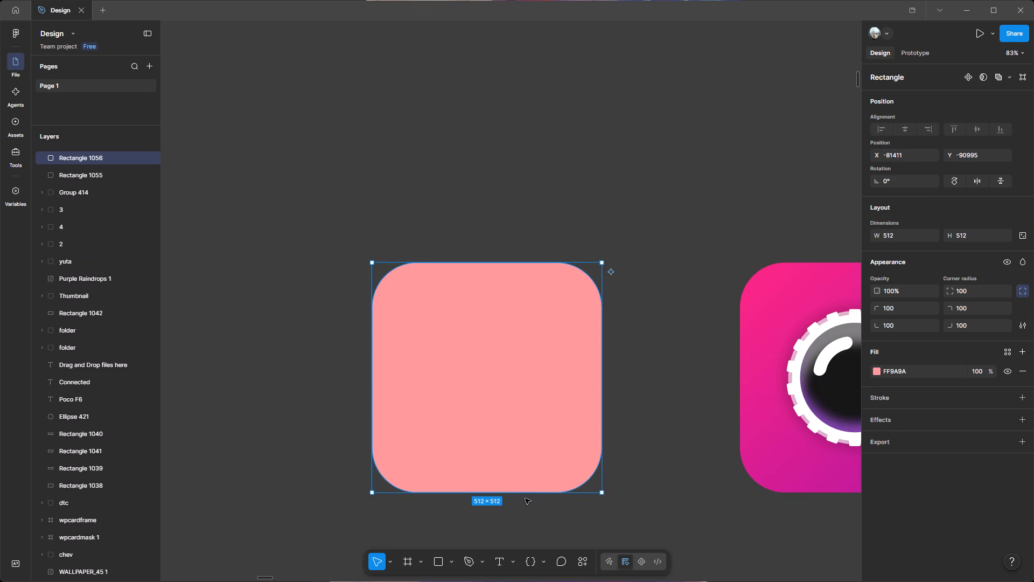
drag(512, 492, 501, 377)
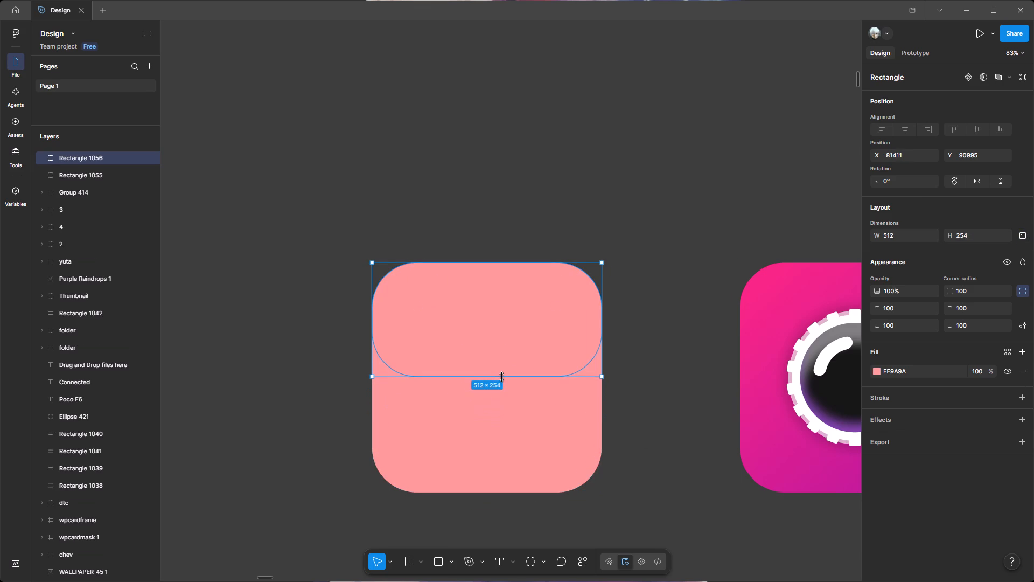
drag(501, 377, 501, 369)
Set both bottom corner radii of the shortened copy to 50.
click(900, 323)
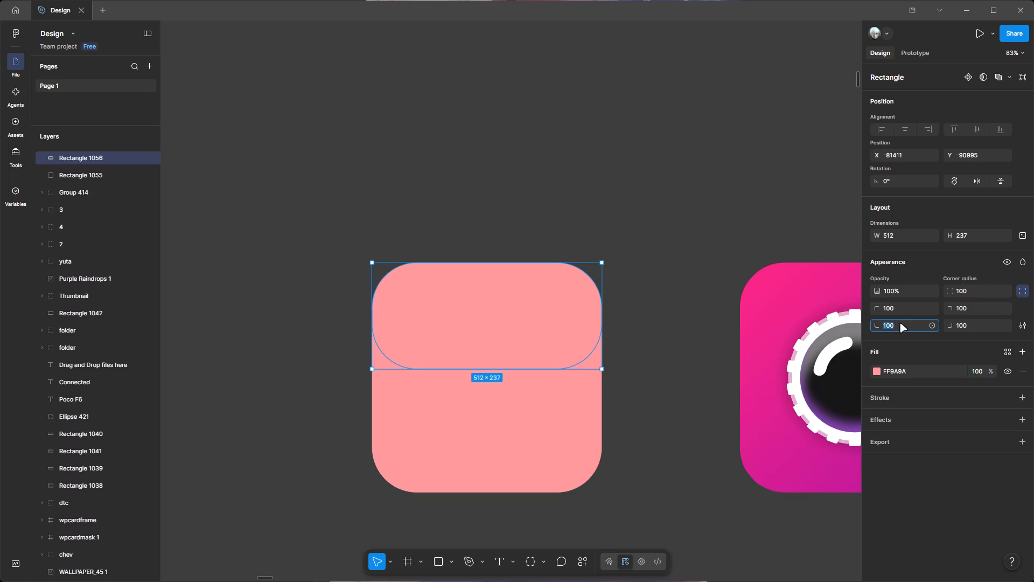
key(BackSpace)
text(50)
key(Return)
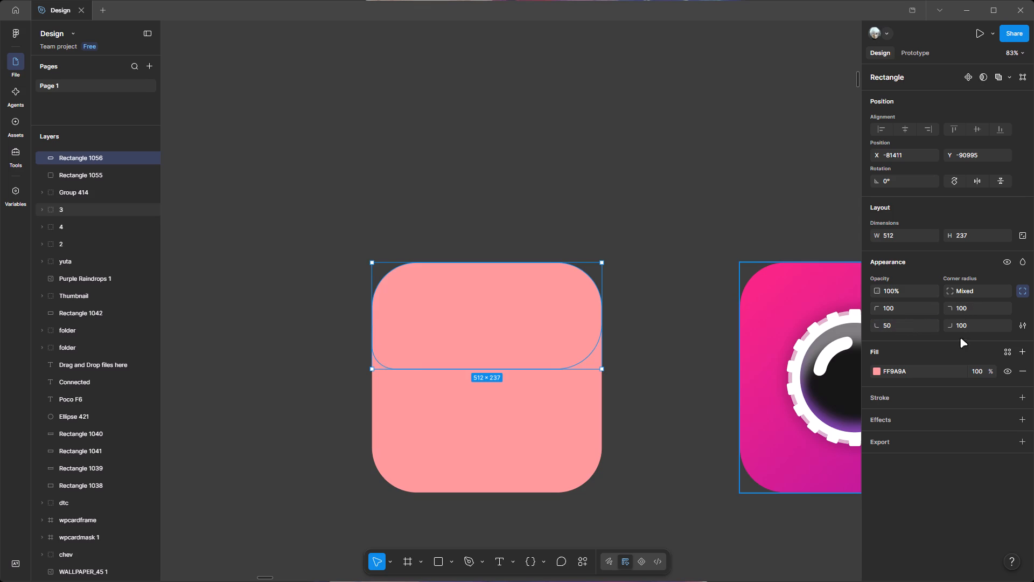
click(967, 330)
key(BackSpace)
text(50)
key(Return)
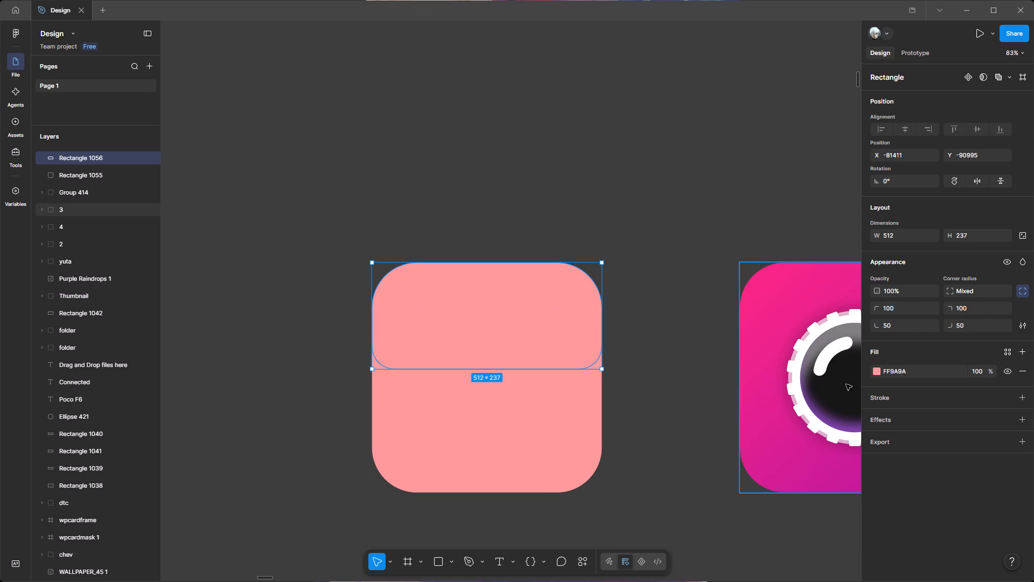
Change the shortened copy's fill to the dark grey 1F1F1F.
click(875, 371)
drag(751, 431, 720, 431)
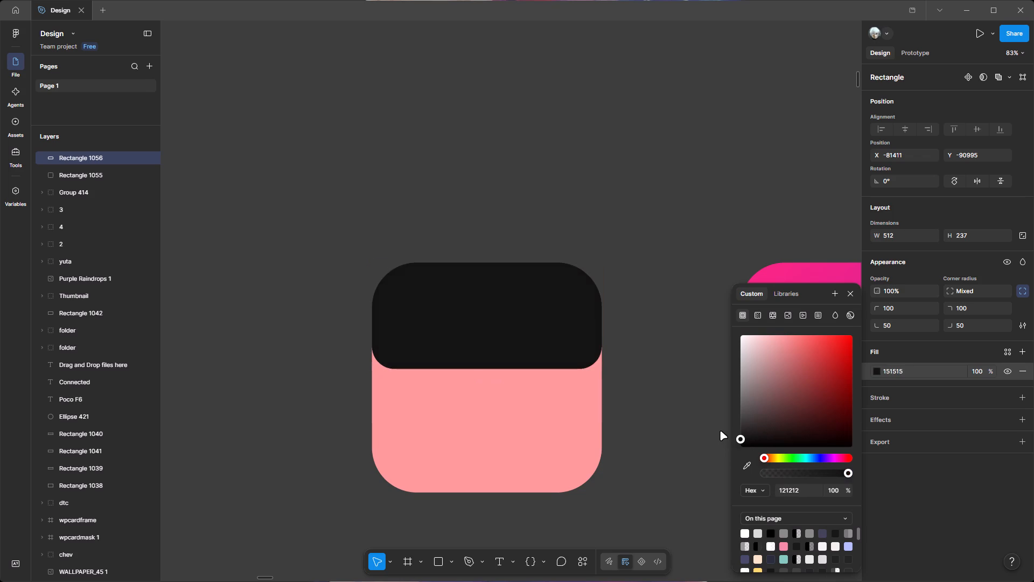
drag(720, 431, 715, 434)
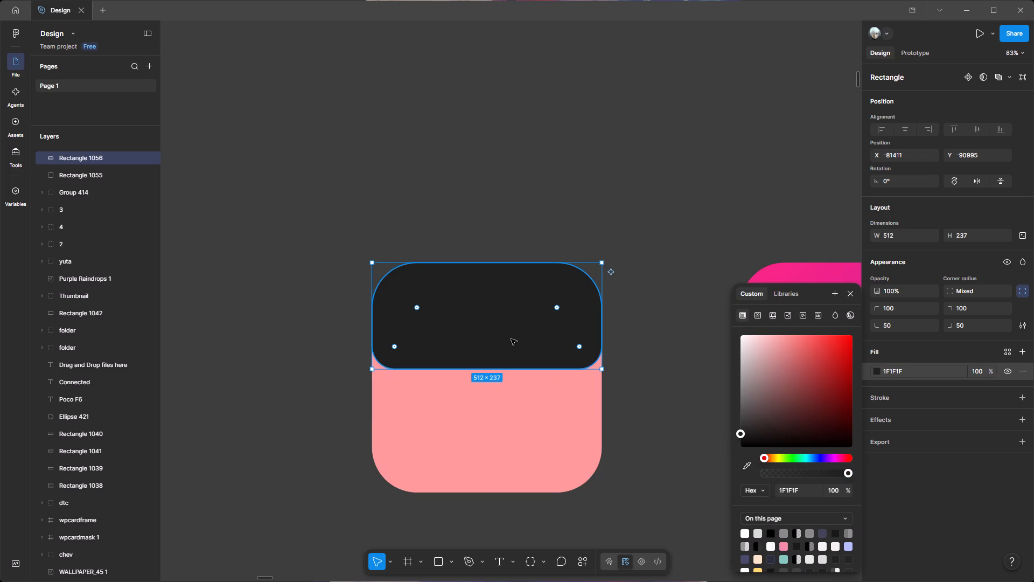
Set both bottom corner radii of the dark upper shape to 75.
click(895, 328)
key(BackSpace)
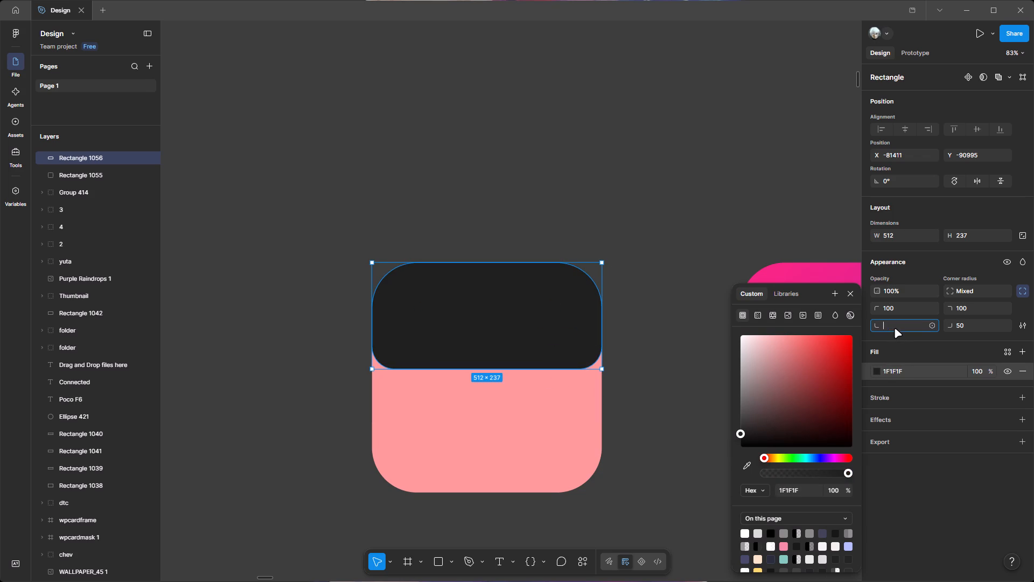
text(75)
key(Return)
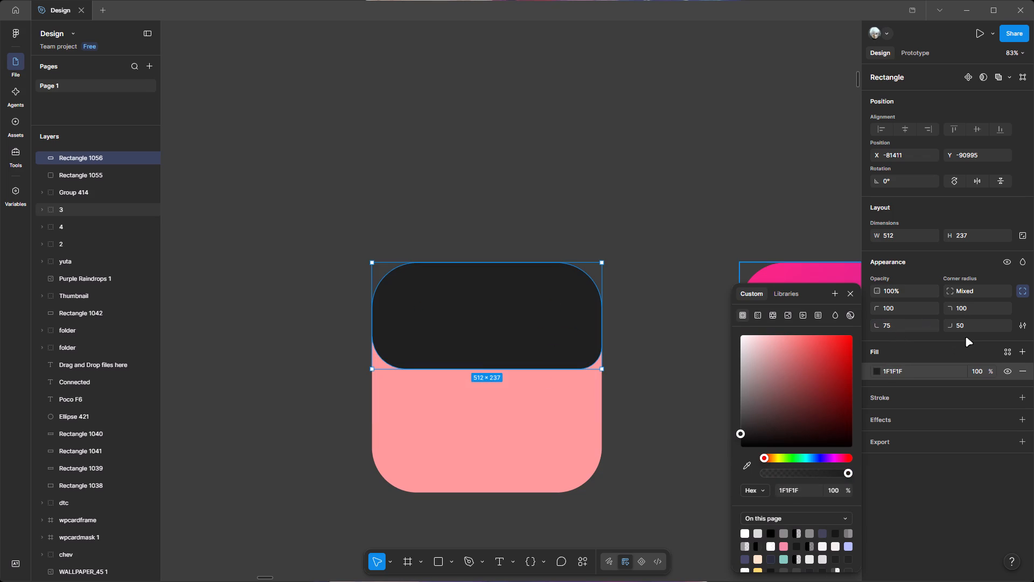
click(967, 328)
key(BackSpace)
text(75)
key(Return)
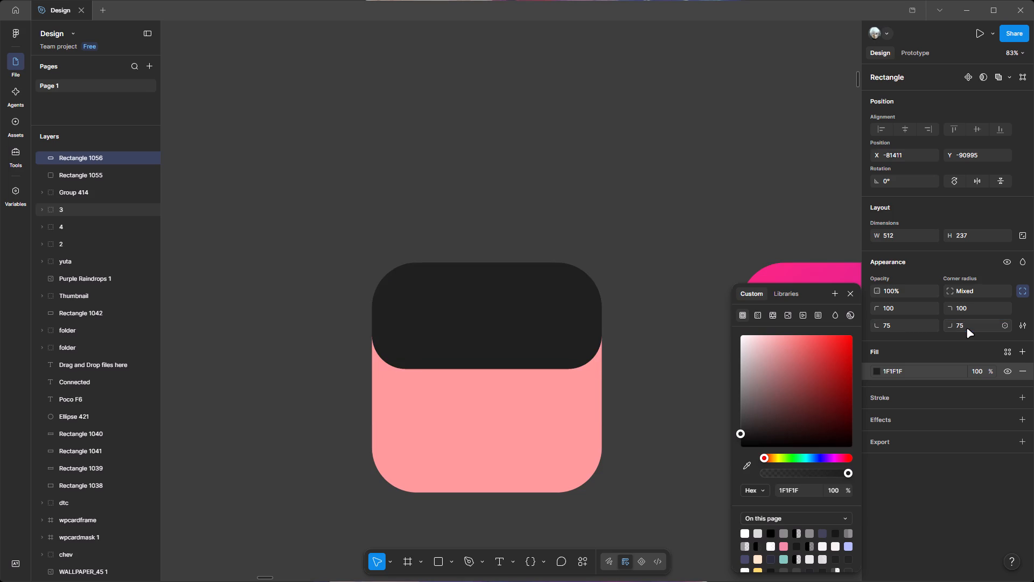
click(652, 211)
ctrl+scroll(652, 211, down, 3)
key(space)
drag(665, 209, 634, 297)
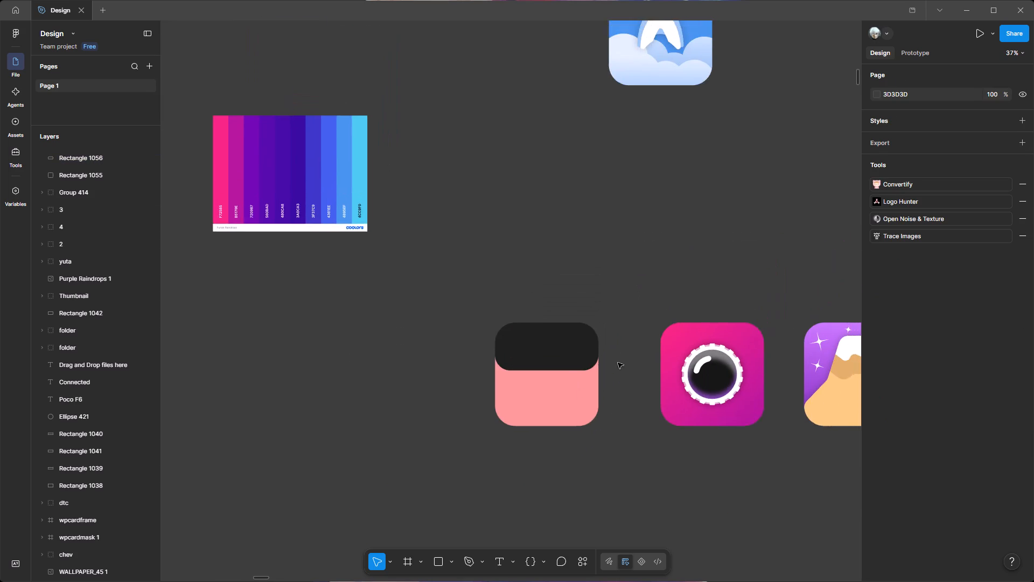
Raise the bottom edge of the dark upper shape so its height is about 210.
ctrl+scroll(618, 364, up, 3)
click(497, 354)
drag(468, 377, 468, 366)
click(696, 376)
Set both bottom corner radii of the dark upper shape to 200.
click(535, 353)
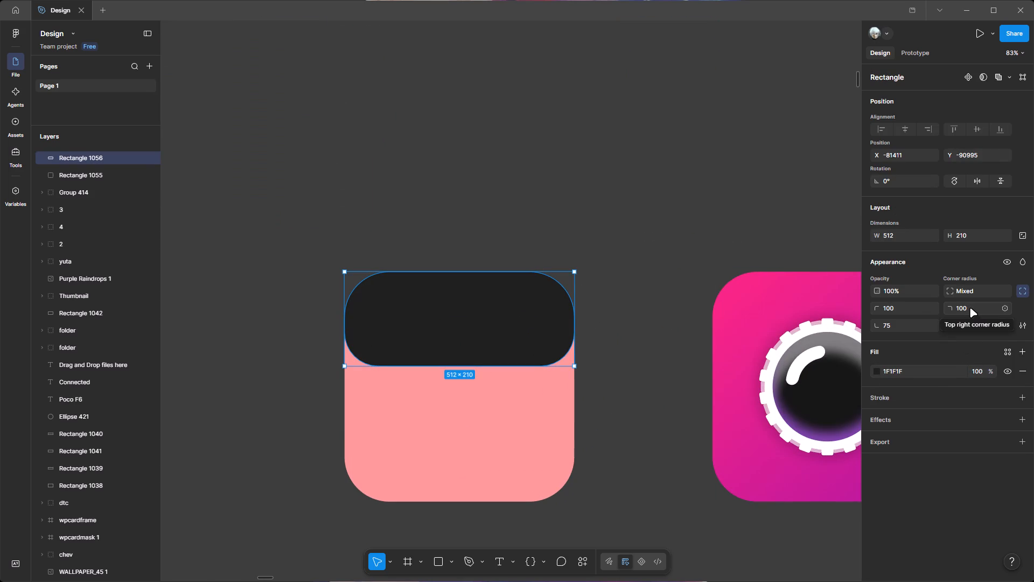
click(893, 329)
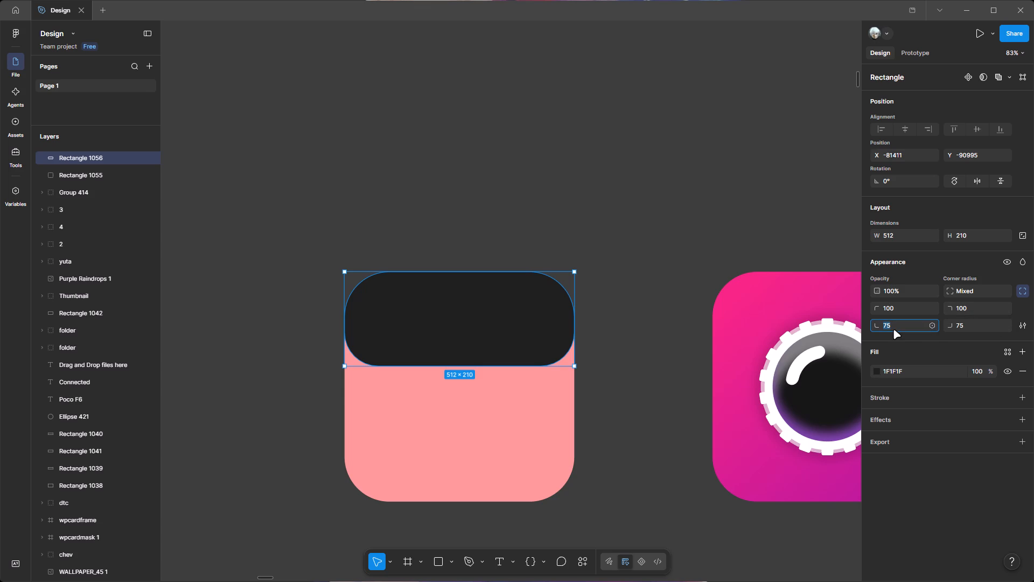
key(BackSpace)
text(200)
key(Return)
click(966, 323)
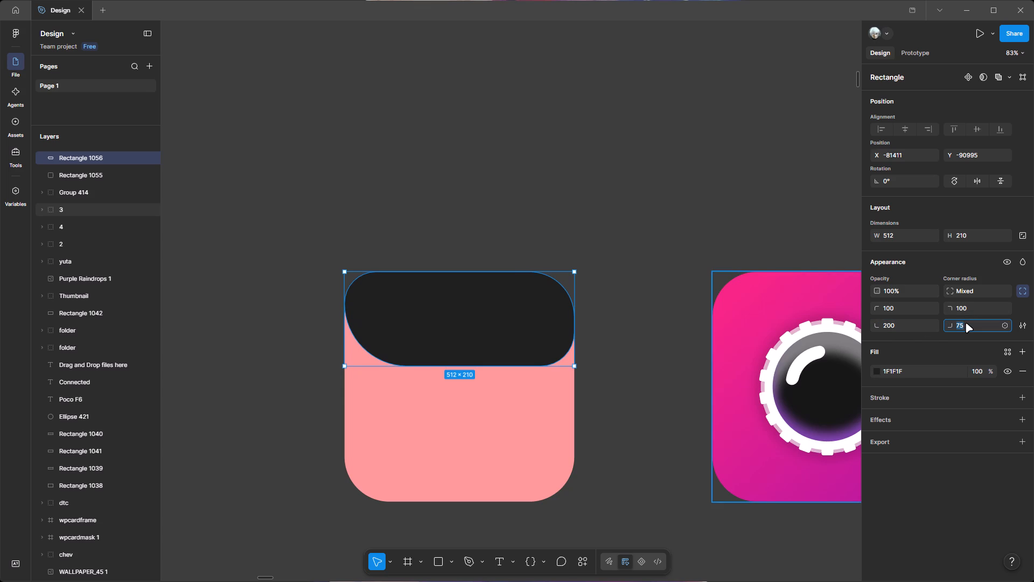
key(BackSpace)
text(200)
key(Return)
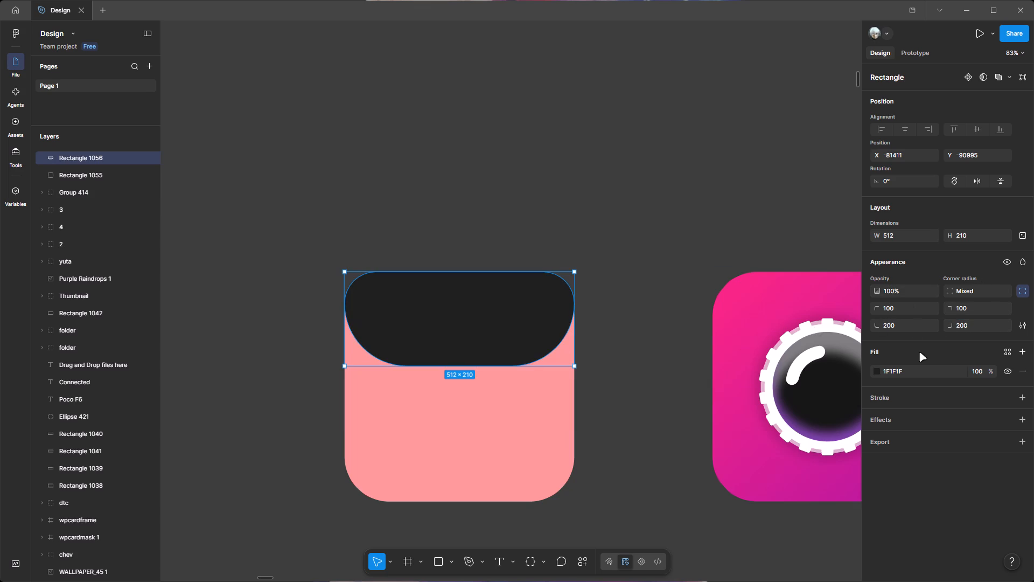
Set both bottom corner radii of the dark upper shape to 50.
click(907, 321)
key(BackSpace)
text(50)
key(Return)
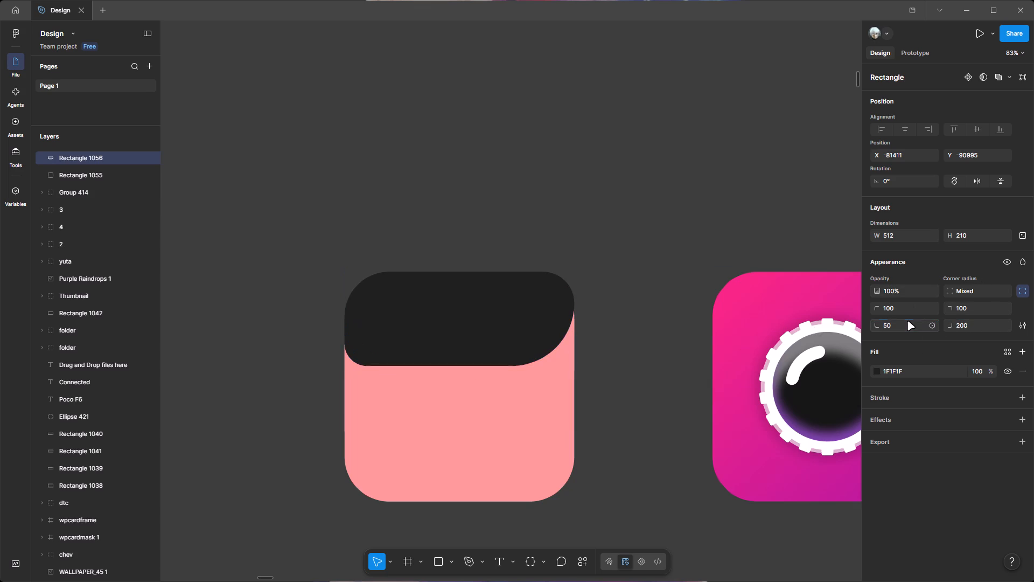
drag(949, 324, 525, 301)
click(960, 326)
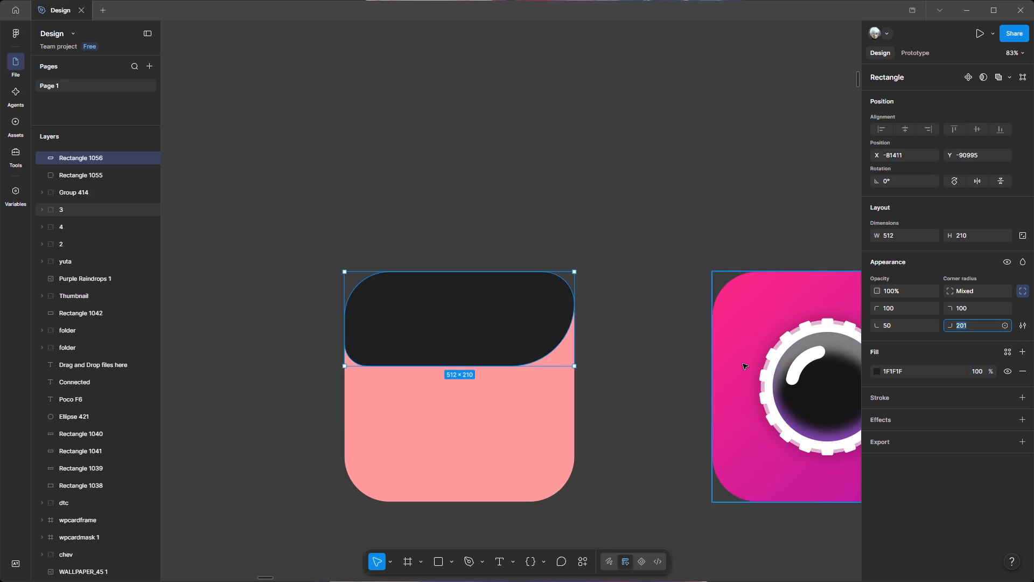
key(BackSpace)
text(50)
key(Return)
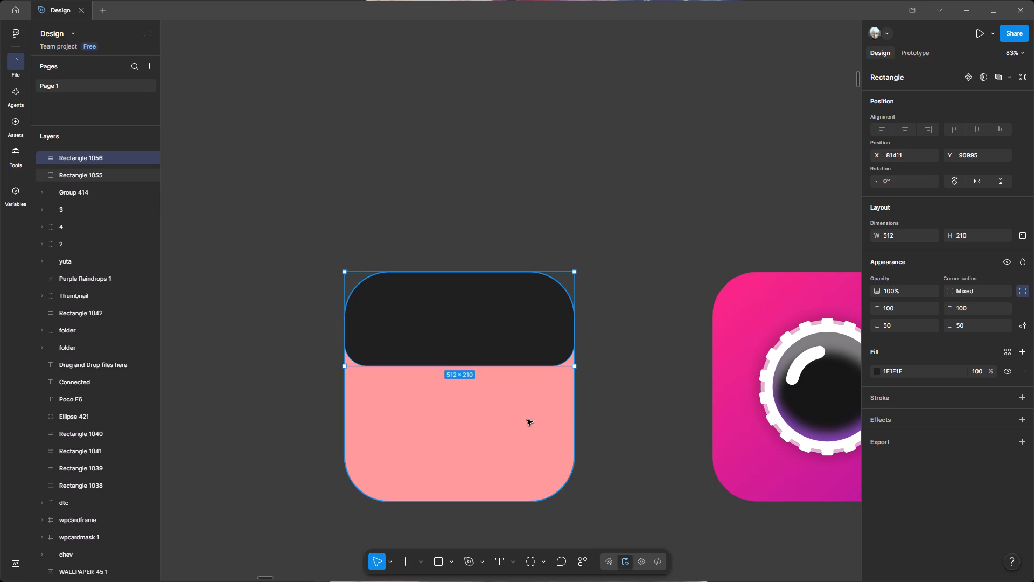
click(588, 404)
Draw a rectangle about 244 × 65 inside the dark upper shape and centre it horizontally.
ctrl+scroll(416, 362, up, 2)
key(space)
key(space)
key(space)
key(space)
key(space)
key(space)
key(space)
key(space)
key(space)
key(space)
key(space)
key(space)
key(space)
key(space)
key(space)
drag(529, 368, 496, 330)
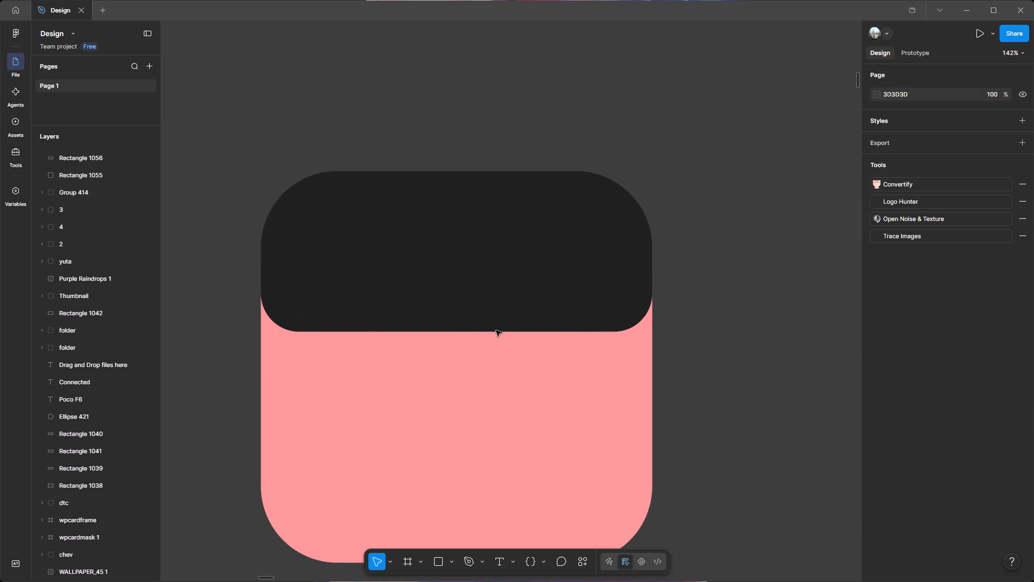
ctrl+scroll(497, 332, down, 2)
ctrl+scroll(452, 314, up, 3)
key(space)
key(space)
key(space)
drag(586, 395, 580, 405)
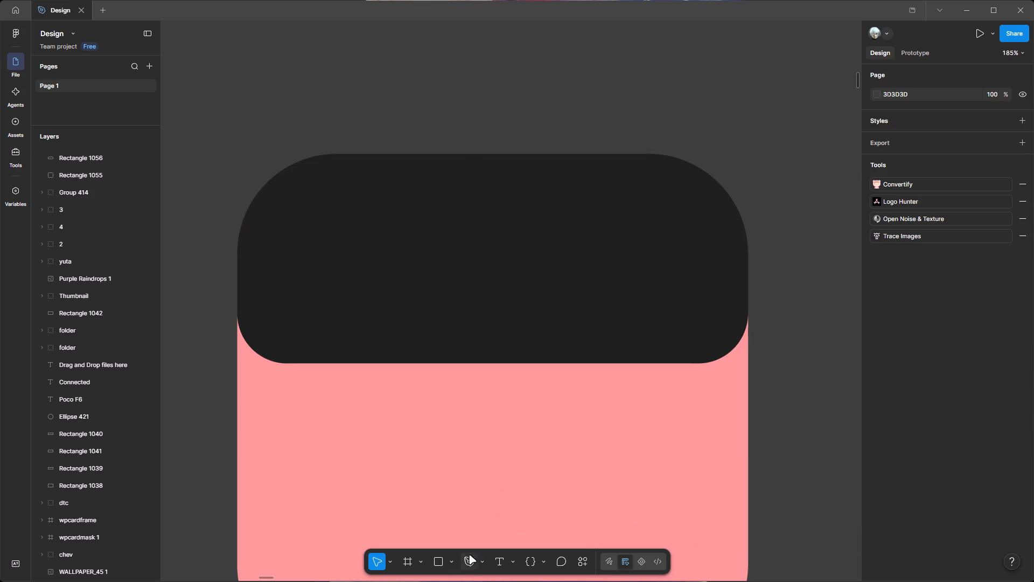
click(443, 558)
ctrl+scroll(426, 452, down, 2)
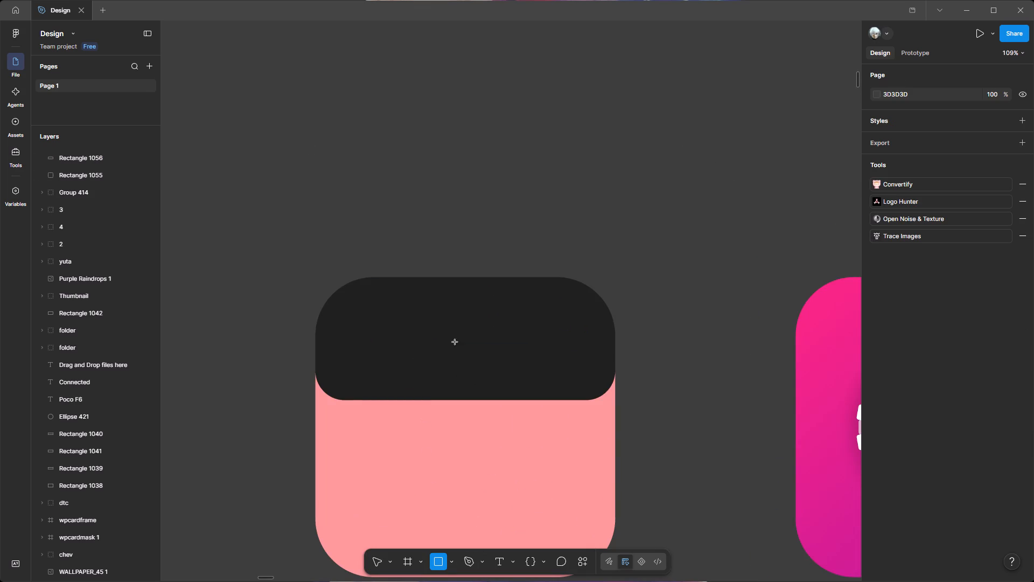
drag(387, 321, 530, 358)
drag(497, 338, 505, 338)
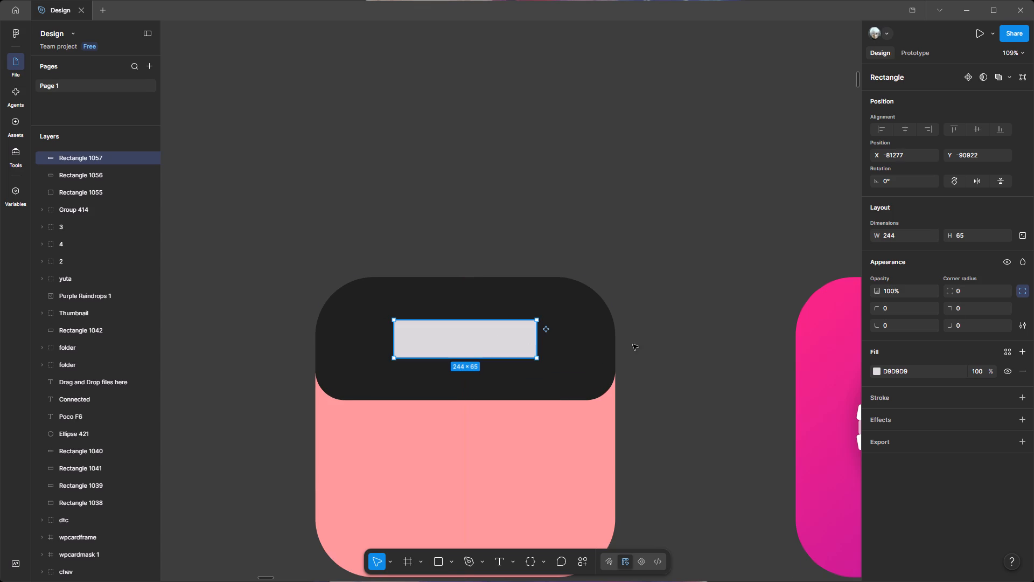
Round the new rectangle into a pill with a corner radius of 200 and set its height to 64.
click(965, 295)
key(BackSpace)
text(200)
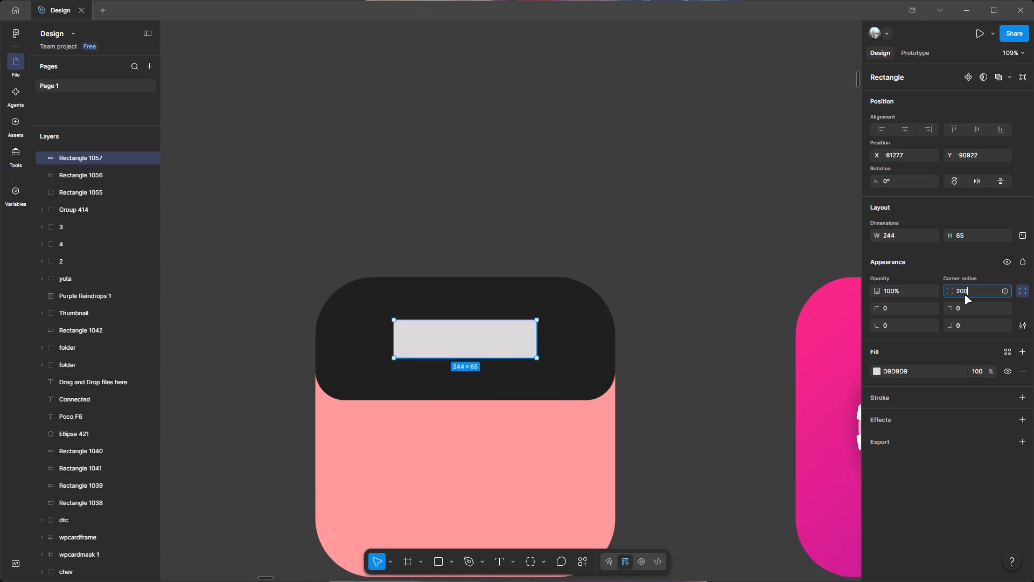
key(Return)
click(975, 239)
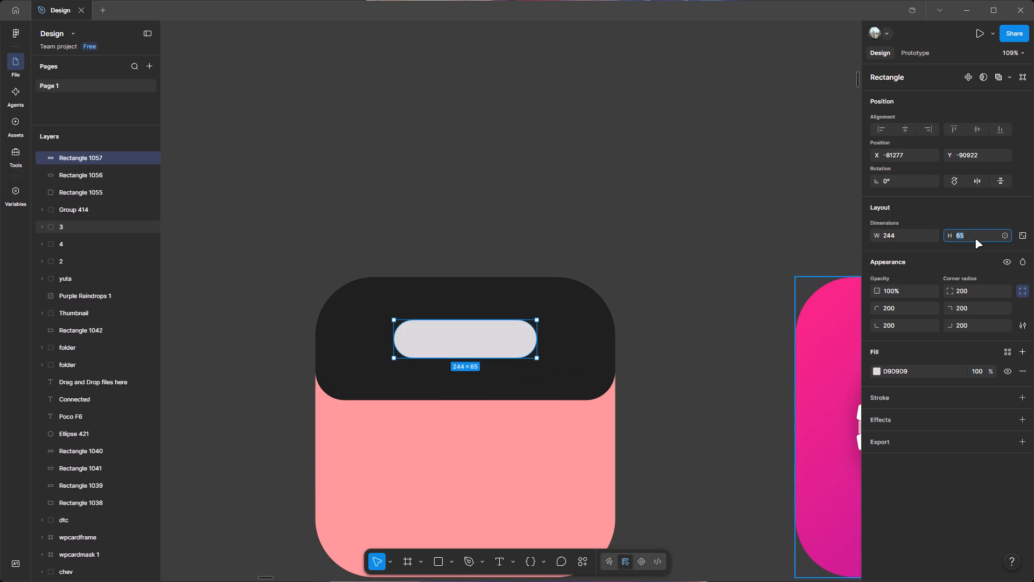
key(BackSpace)
text(64)
key(Return)
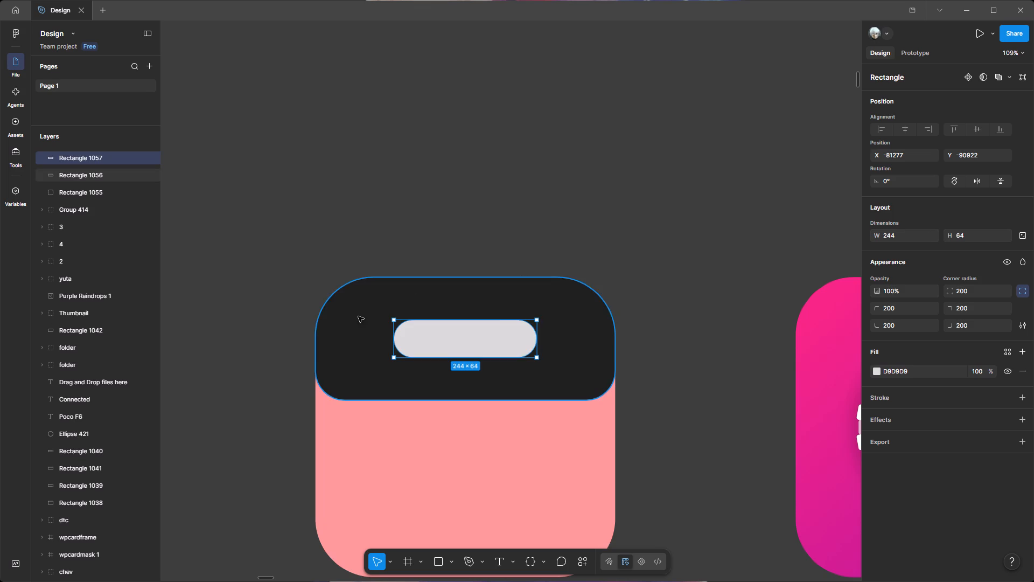
Move the pill slightly down within the dark shape and change its fill to white FFFFFF.
drag(472, 335, 472, 344)
click(875, 371)
drag(777, 377, 664, 226)
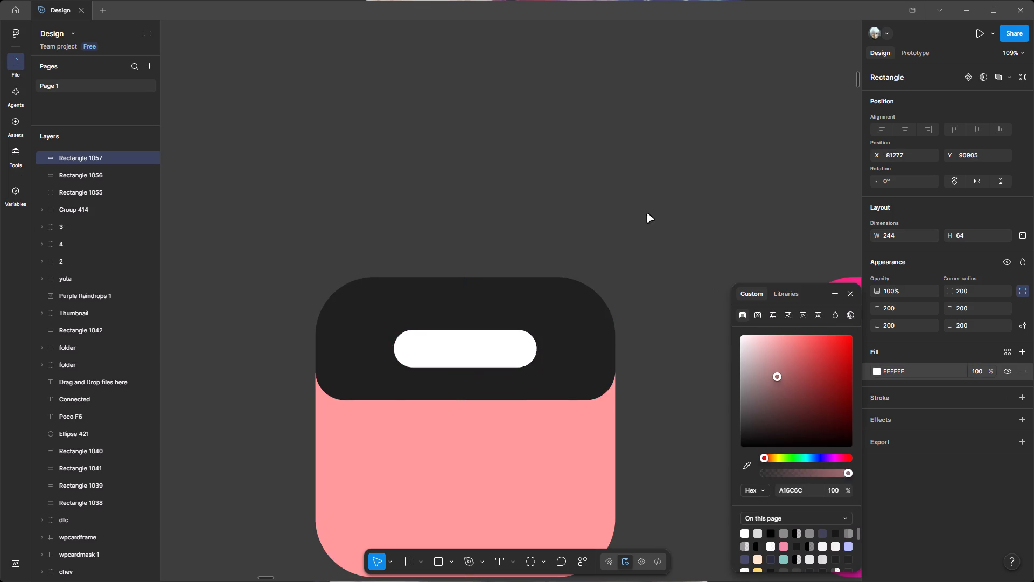
click(647, 213)
Narrow the white pill to a width of about 198 and centre it horizontally on the icon again.
ctrl+scroll(642, 324, down, 2)
key(space)
key(space)
key(space)
key(space)
drag(687, 357, 650, 358)
key(space)
drag(638, 382, 645, 413)
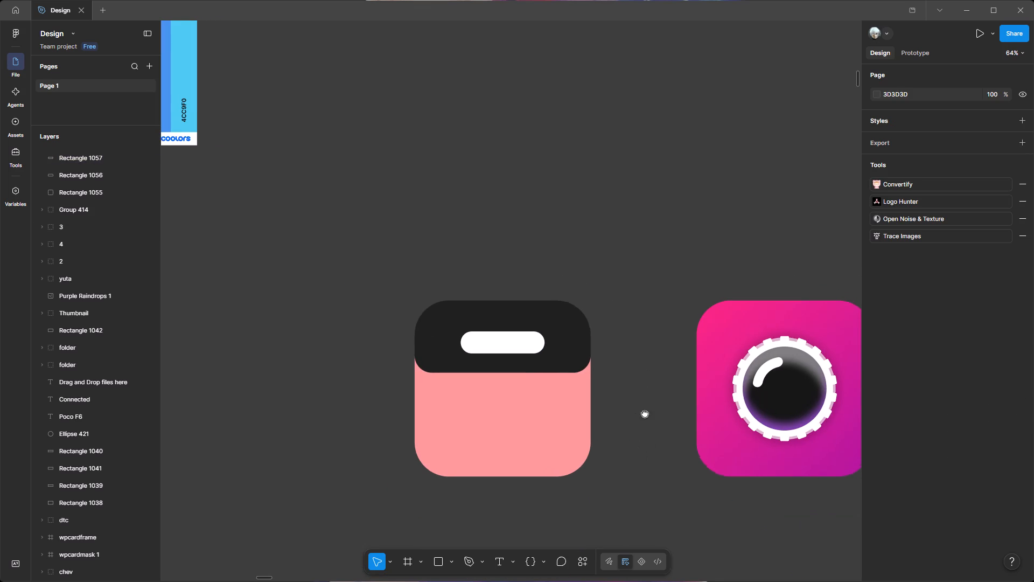
drag(645, 413, 645, 415)
click(515, 381)
ctrl+scroll(514, 375, up, 2)
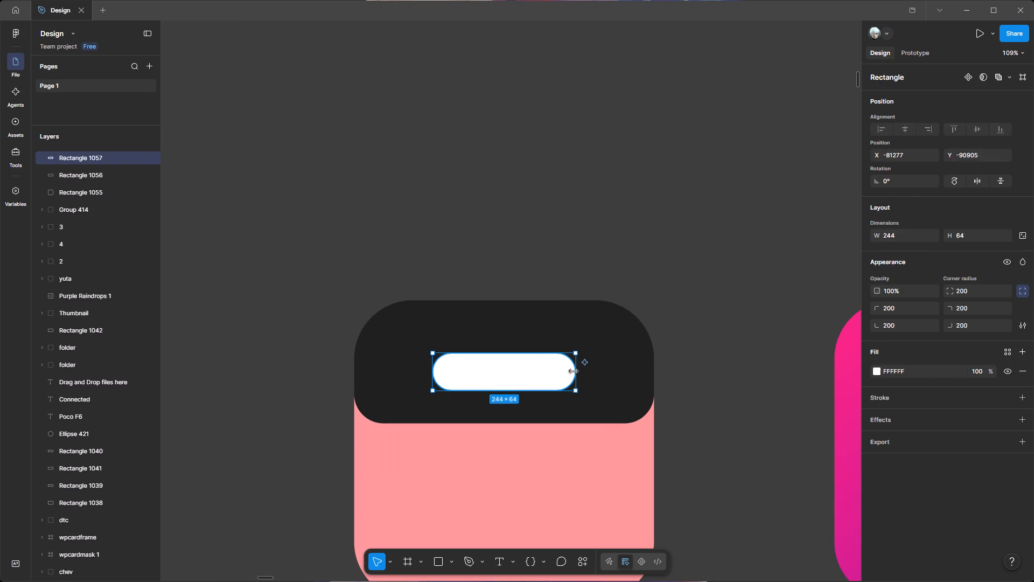
drag(577, 373, 549, 375)
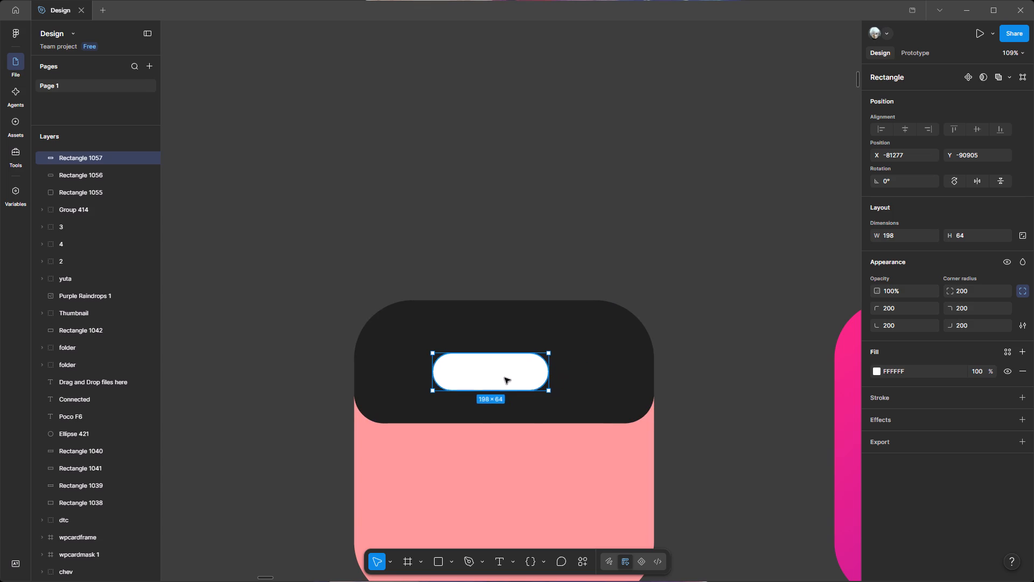
drag(505, 378, 518, 377)
click(739, 439)
Examine the new icon at overview scale alongside the existing icons.
ctrl+scroll(697, 415, down, 7)
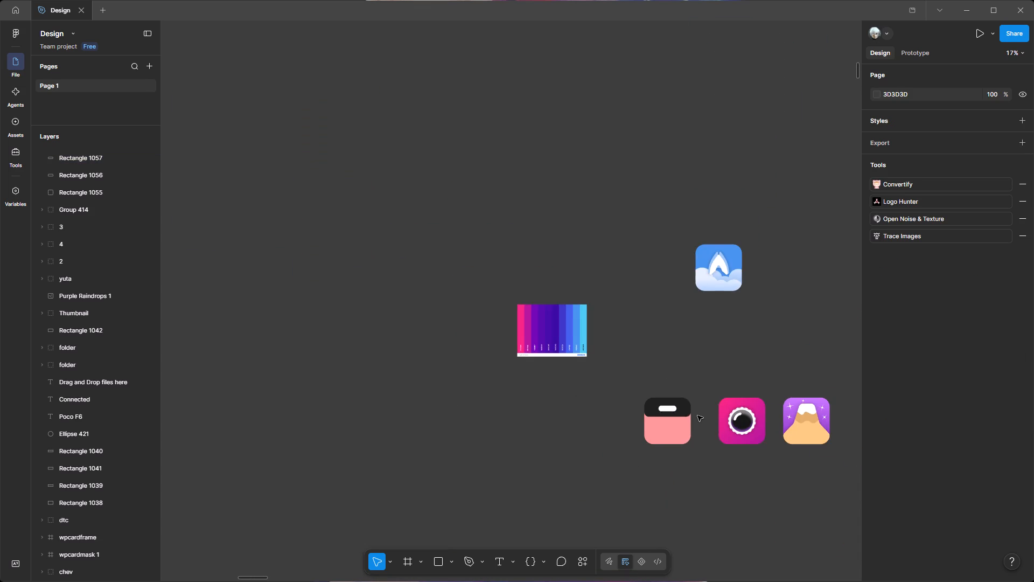
key(space)
key(space)
key(space)
key(space)
key(space)
key(space)
drag(721, 420, 670, 426)
Move the white pill up above the middle of the dark shape, keeping it centred horizontally.
ctrl+scroll(598, 423, up, 3)
ctrl+scroll(695, 433, up, 3)
key(space)
key(space)
key(space)
key(space)
key(space)
key(space)
drag(732, 378, 678, 390)
ctrl+scroll(542, 455, up, 1)
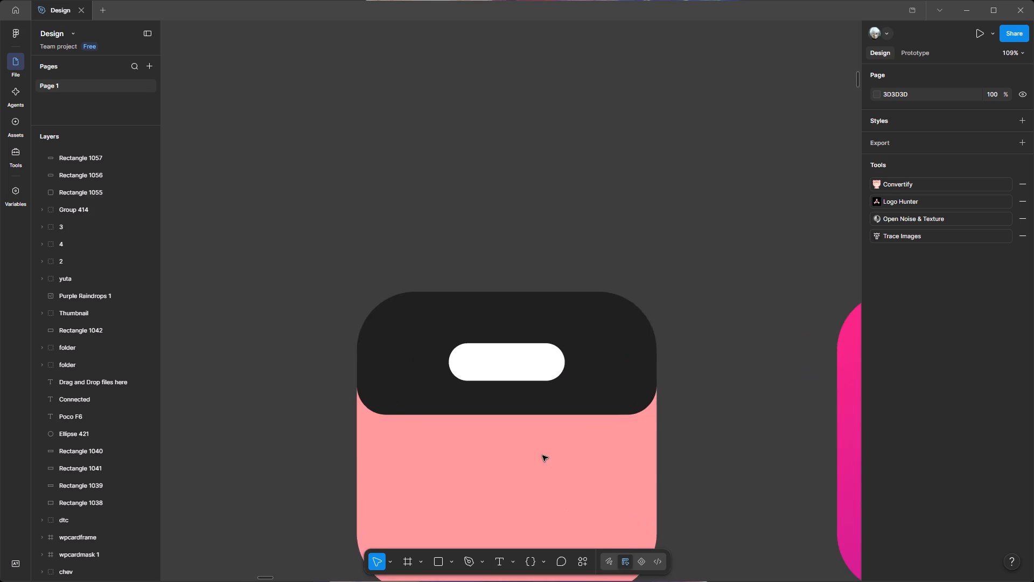
key(space)
key(space)
key(space)
key(space)
key(space)
key(space)
key(space)
drag(723, 435, 705, 368)
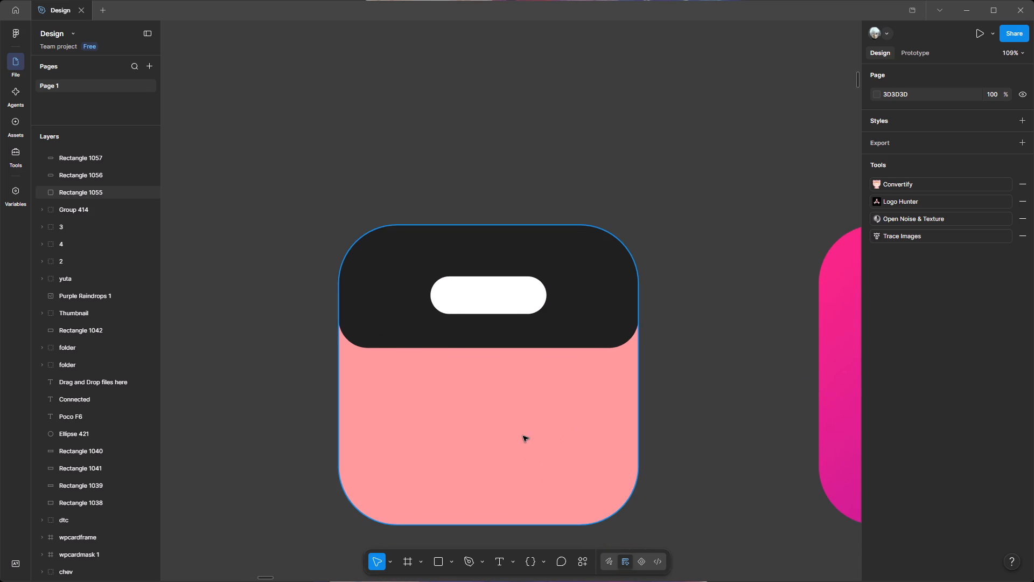
click(497, 313)
drag(497, 295, 496, 287)
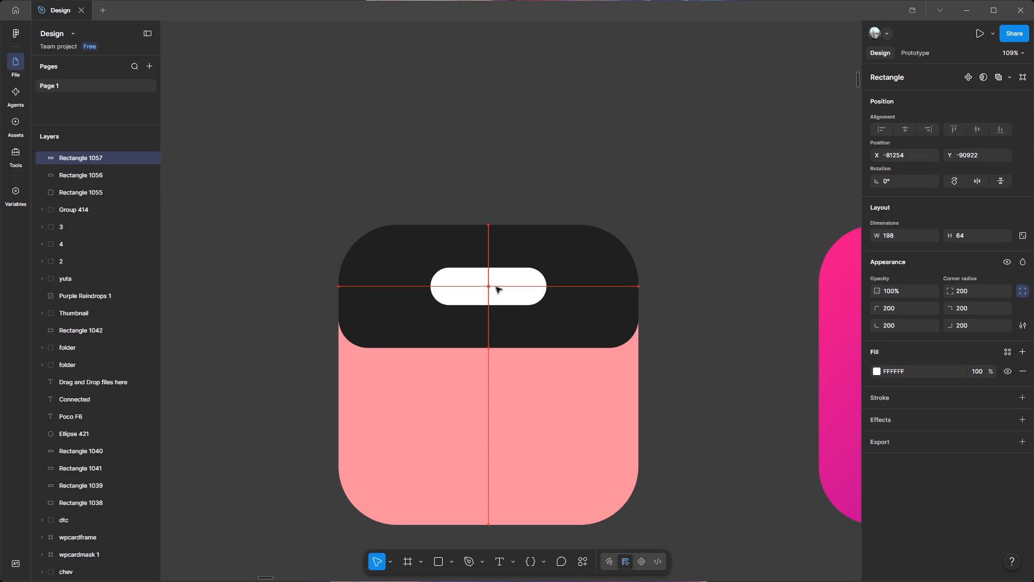
drag(496, 287, 496, 278)
click(677, 387)
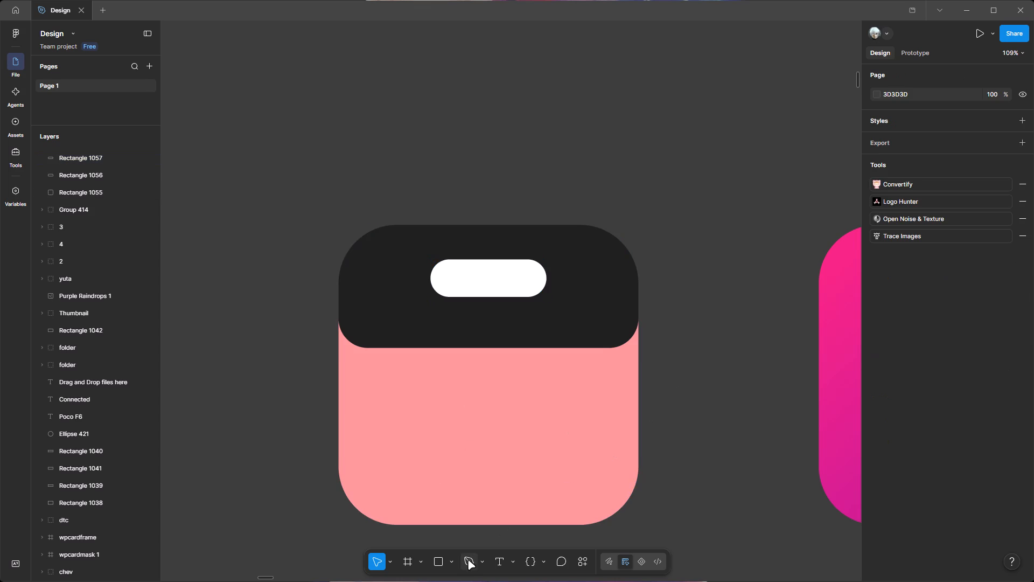
Draw a circle about 1167 × 1167 with the Ellipse tool and move it over the new icon.
click(456, 561)
click(451, 558)
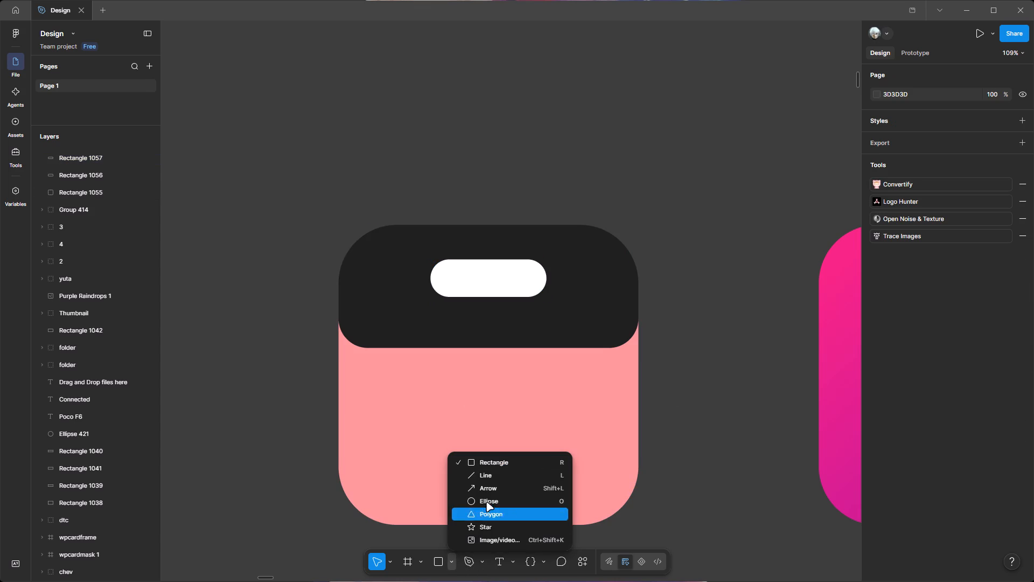
click(481, 504)
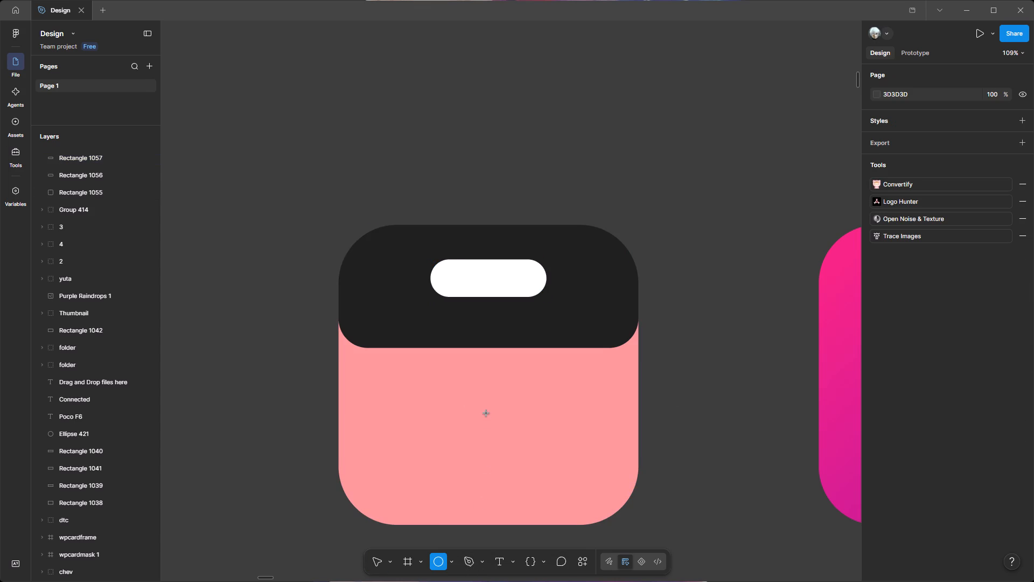
ctrl+scroll(486, 413, down, 3)
key(space)
key(space)
key(space)
drag(557, 432, 557, 363)
shift+drag(428, 349, 512, 406)
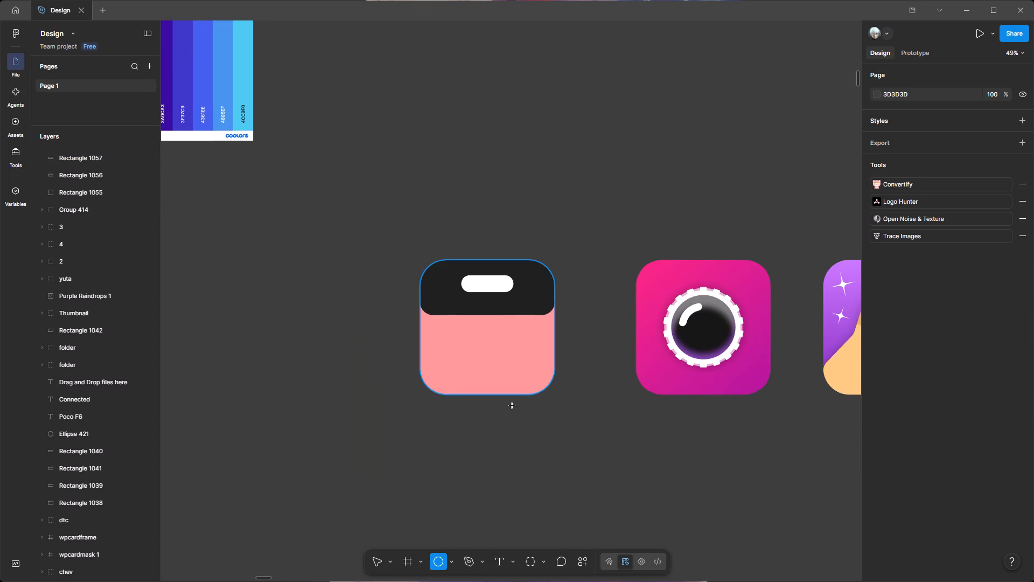
shift+drag(512, 406, 715, 562)
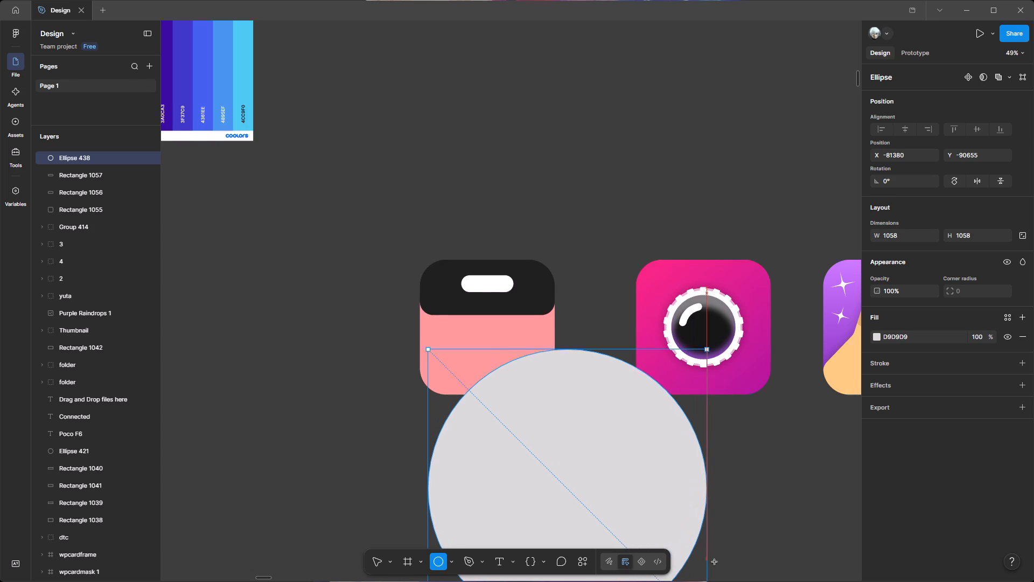
shift+drag(715, 562, 737, 574)
drag(599, 463, 532, 369)
Cut the large circle into a pie slice by adjusting its arc sweep to about -22.7%.
drag(663, 403, 637, 466)
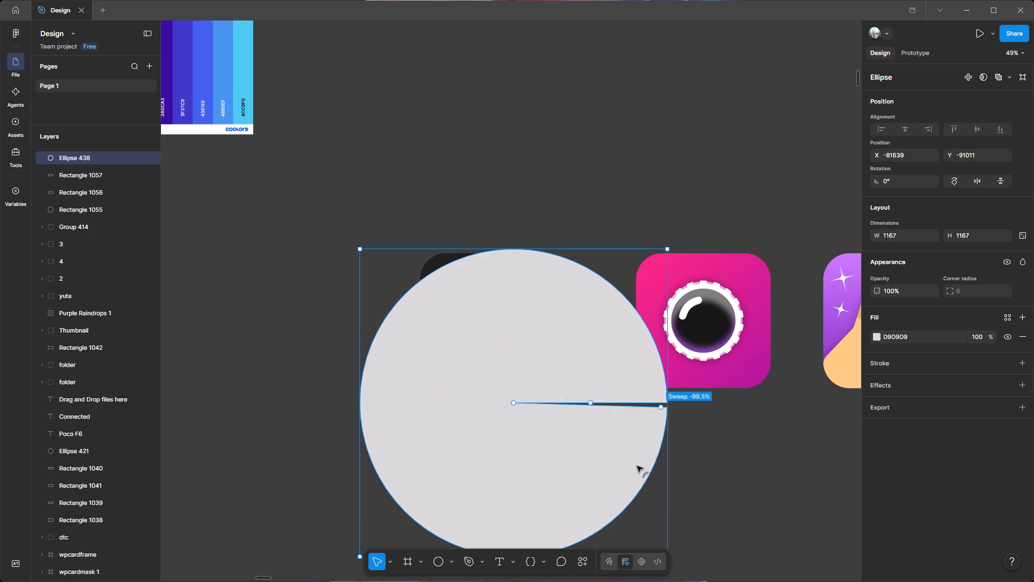
drag(637, 466, 442, 331)
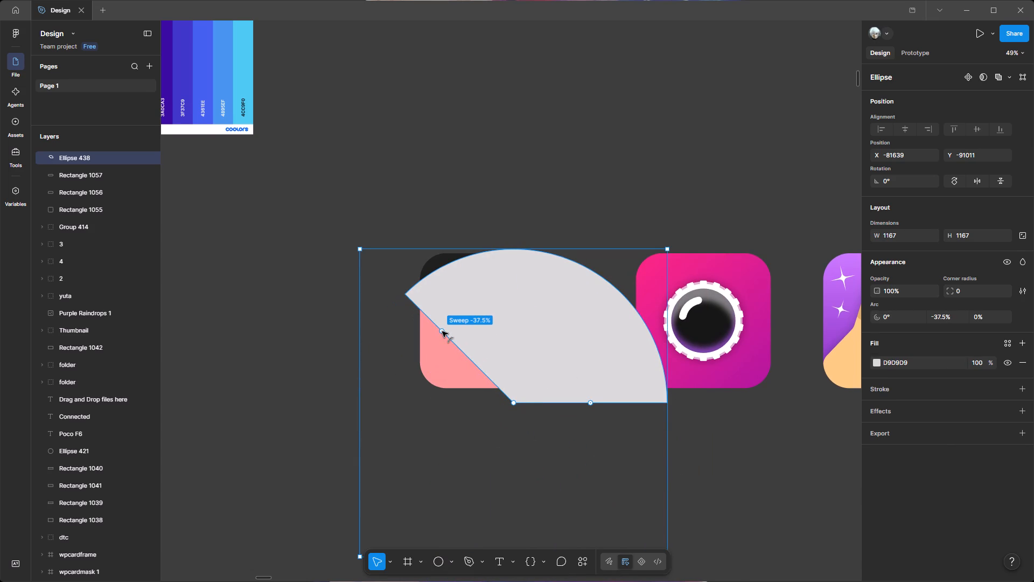
drag(442, 331, 424, 336)
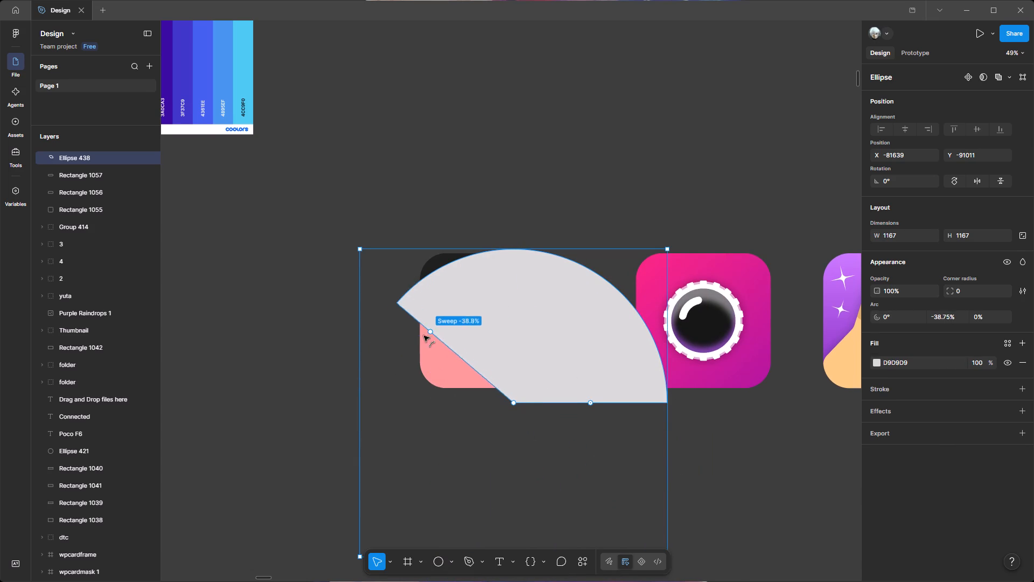
drag(424, 336, 423, 309)
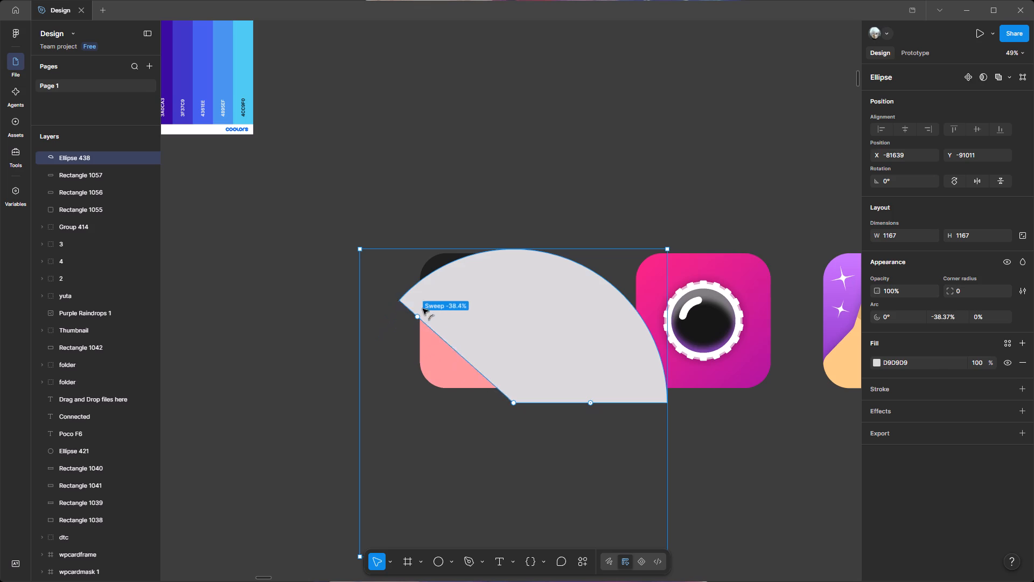
drag(423, 309, 577, 271)
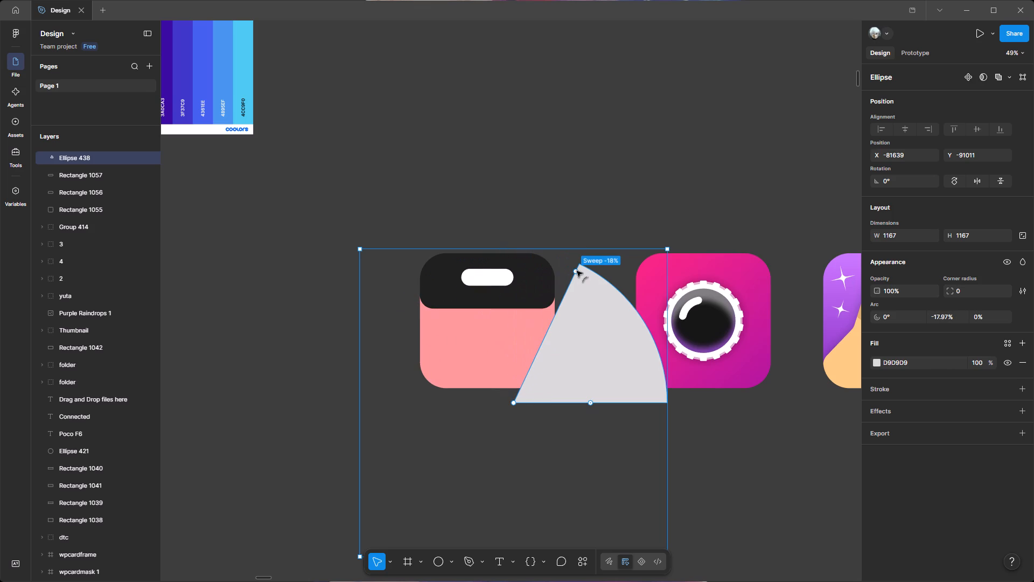
drag(577, 271, 536, 254)
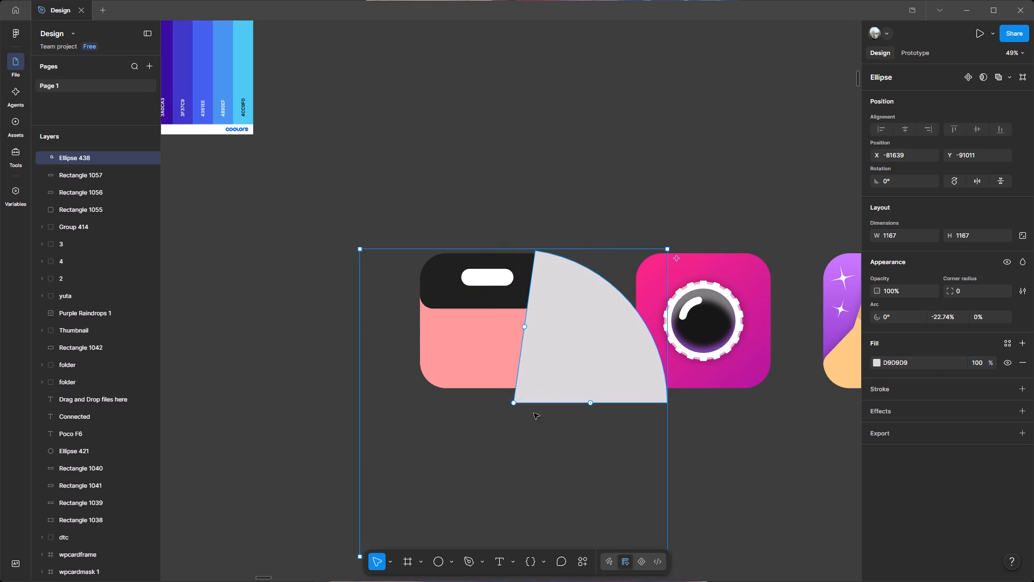
Hollow the pie slice into a curved band by adjusting its arc ratio to about 83.5%.
drag(513, 400, 594, 318)
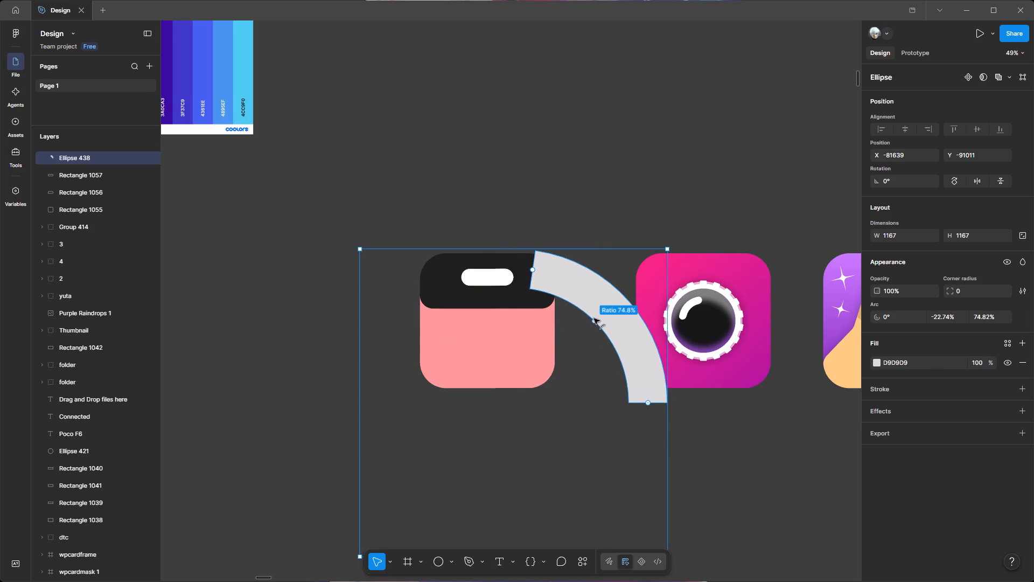
drag(594, 318, 600, 317)
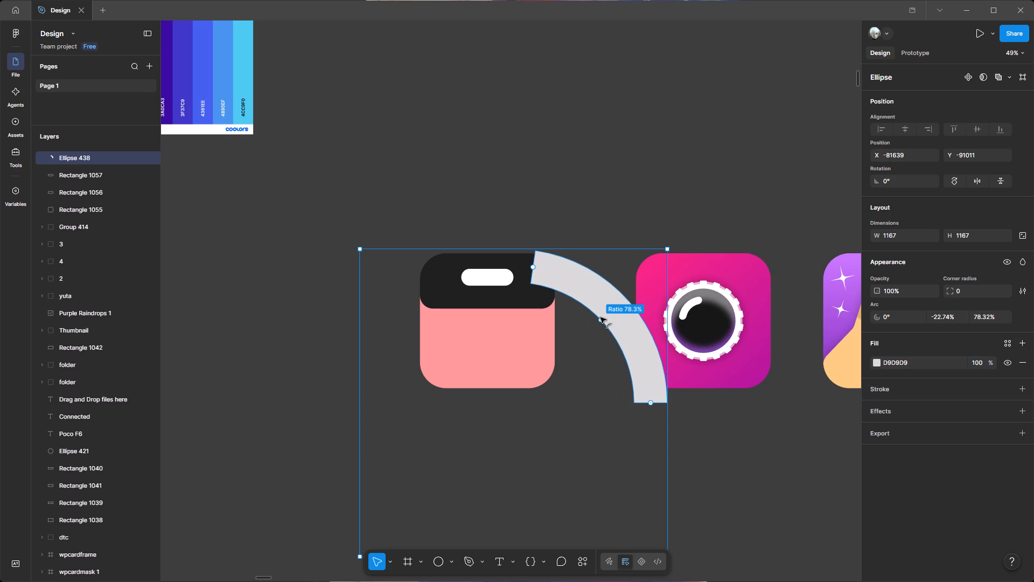
drag(600, 317, 605, 316)
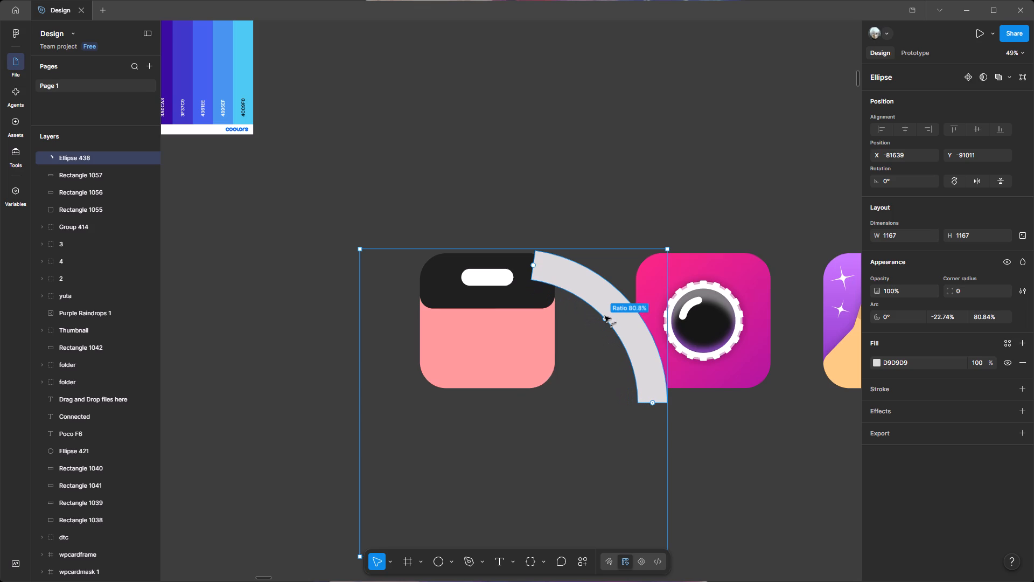
drag(605, 316, 616, 313)
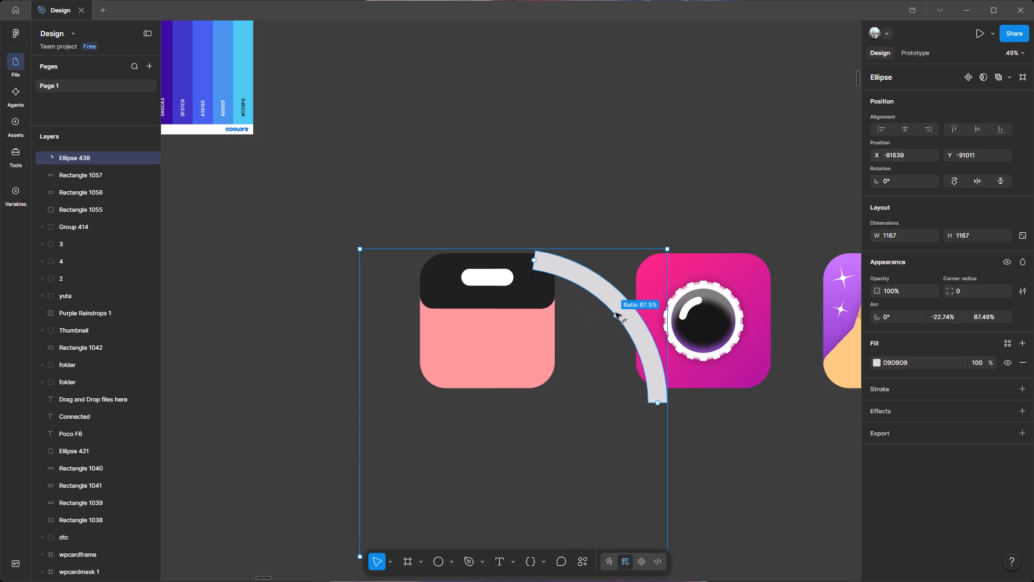
drag(616, 313, 605, 315)
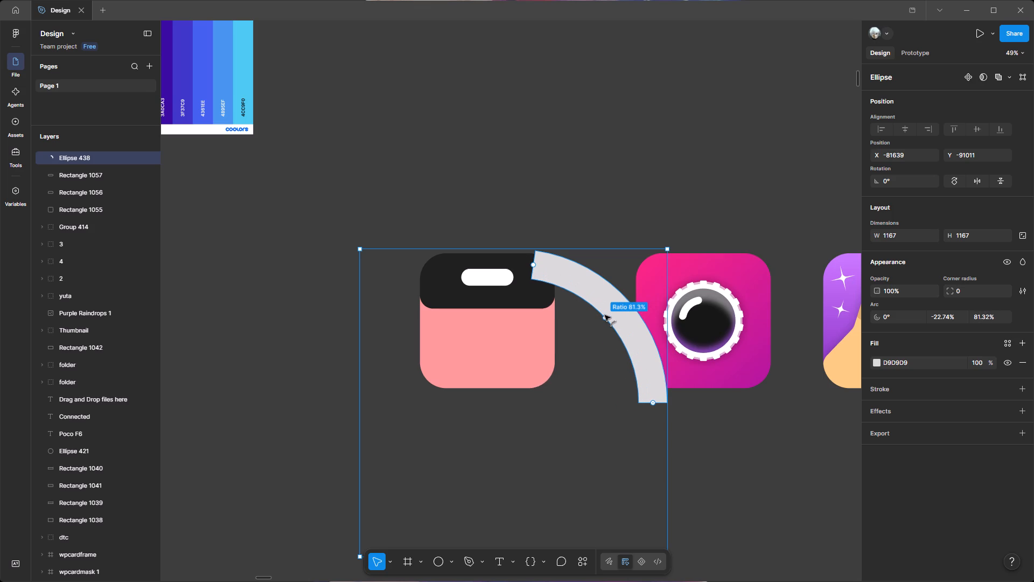
drag(605, 315, 610, 316)
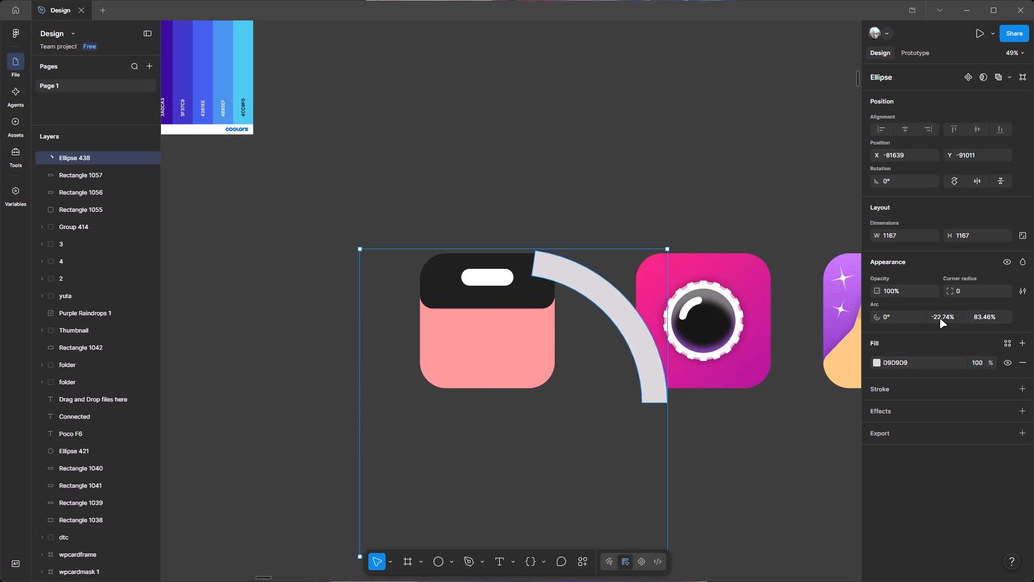
Round the curved band's ends with a corner radius of 100 and flatten it into a vector path.
click(971, 288)
key(BackSpace)
text(100)
key(Return)
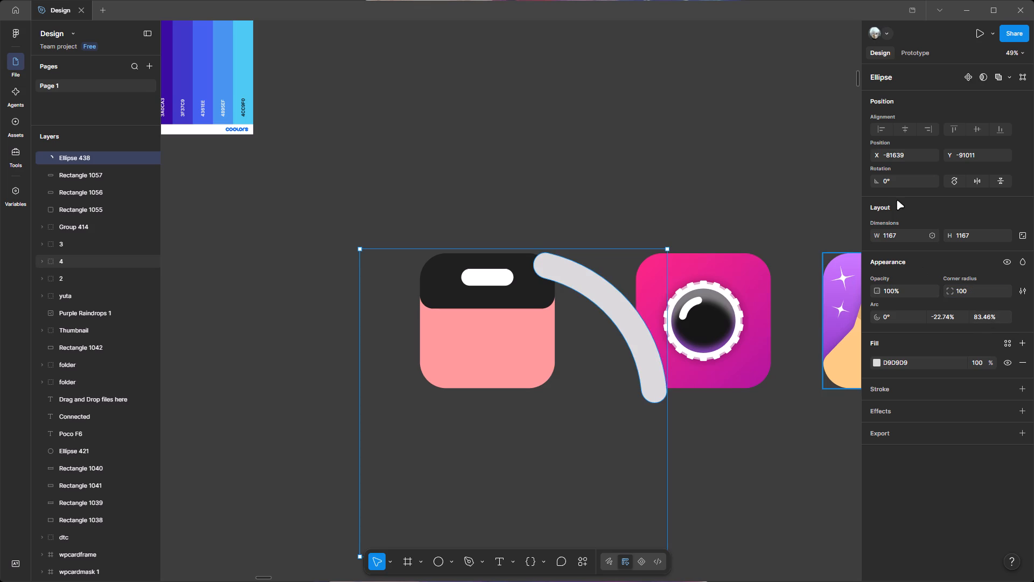
key(ctrl+e)
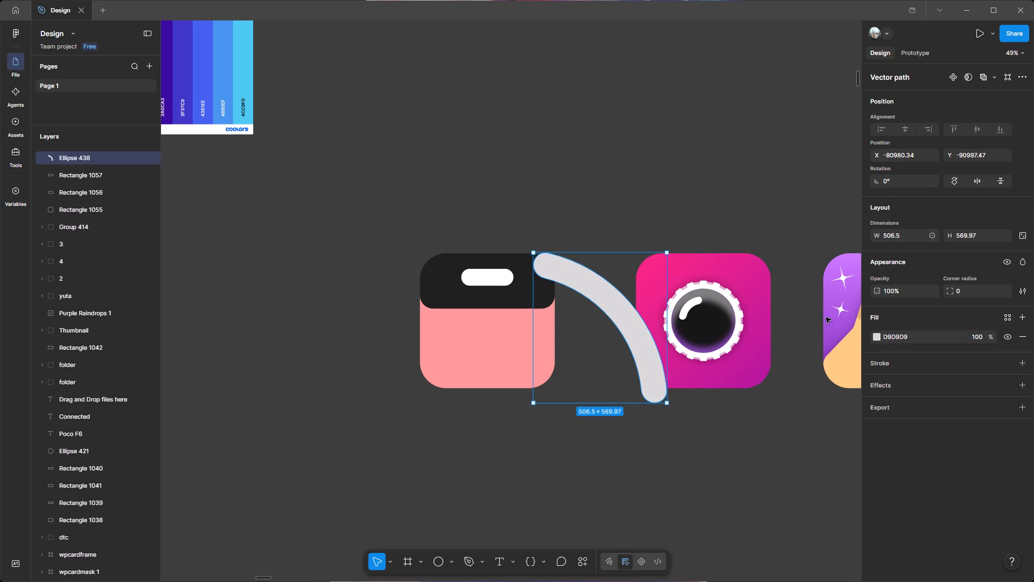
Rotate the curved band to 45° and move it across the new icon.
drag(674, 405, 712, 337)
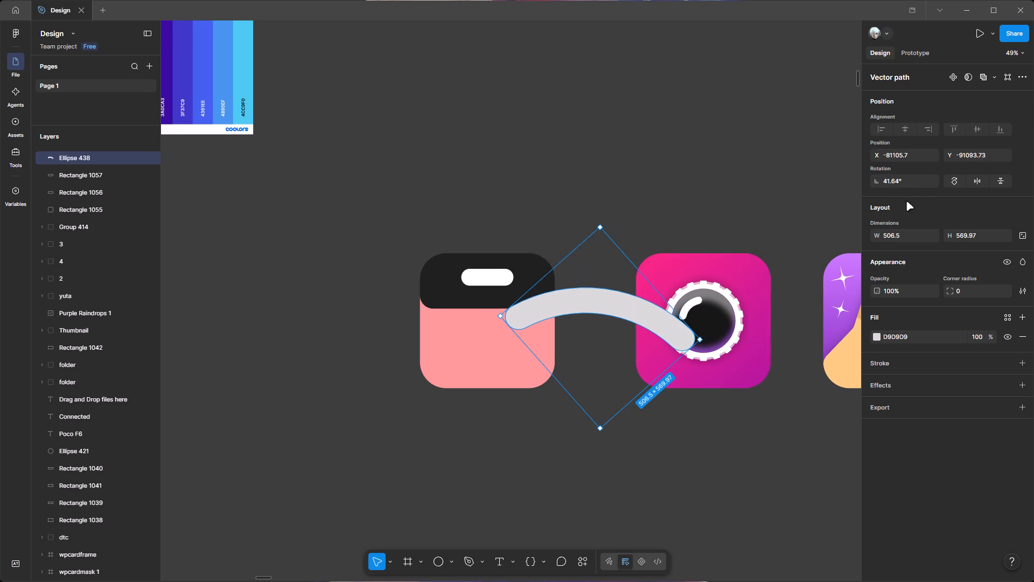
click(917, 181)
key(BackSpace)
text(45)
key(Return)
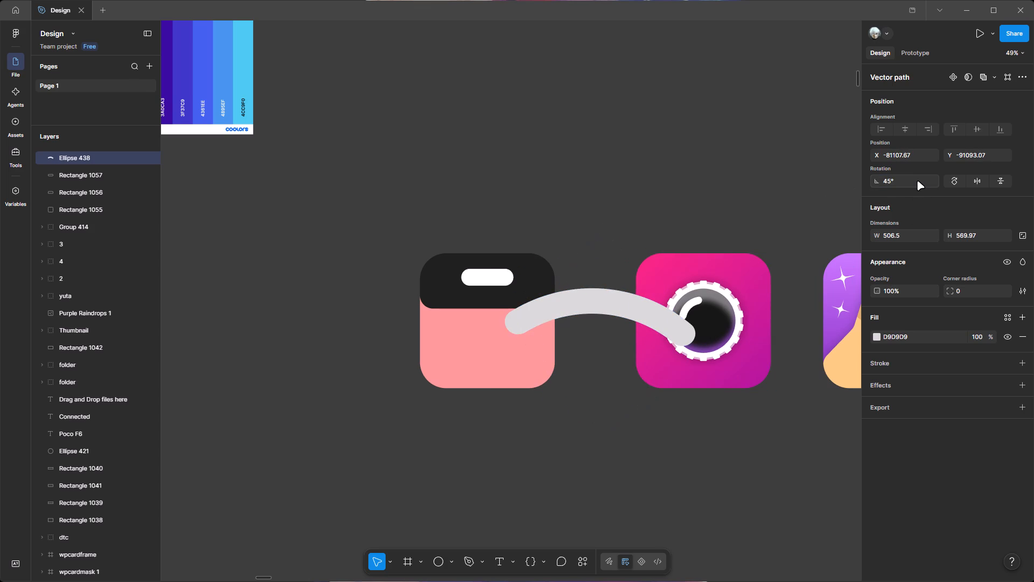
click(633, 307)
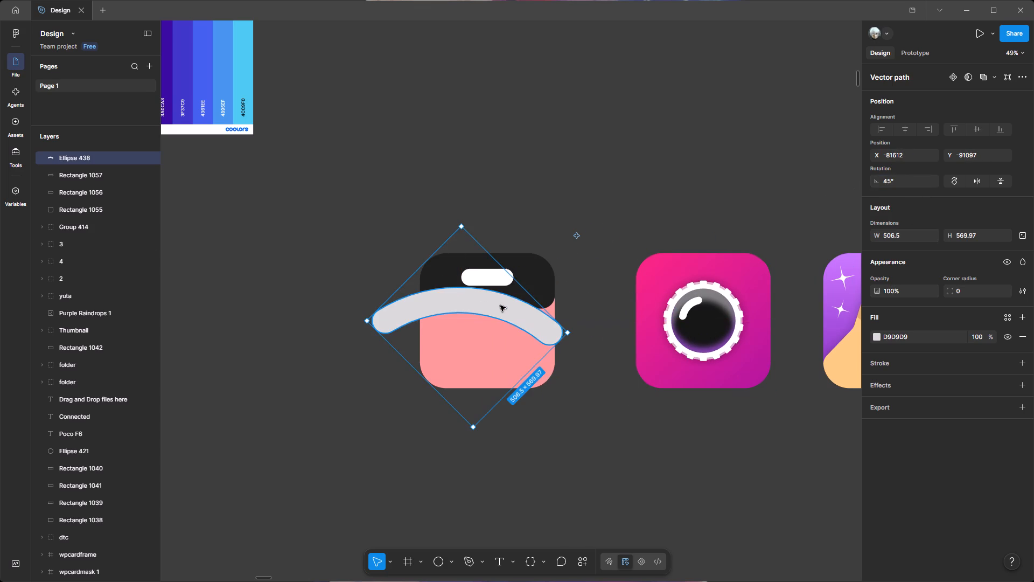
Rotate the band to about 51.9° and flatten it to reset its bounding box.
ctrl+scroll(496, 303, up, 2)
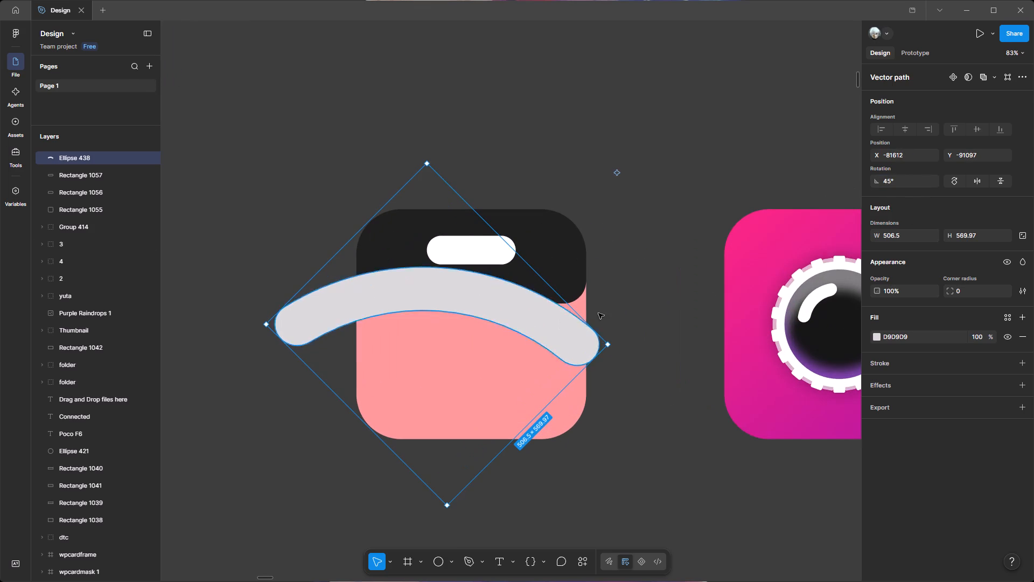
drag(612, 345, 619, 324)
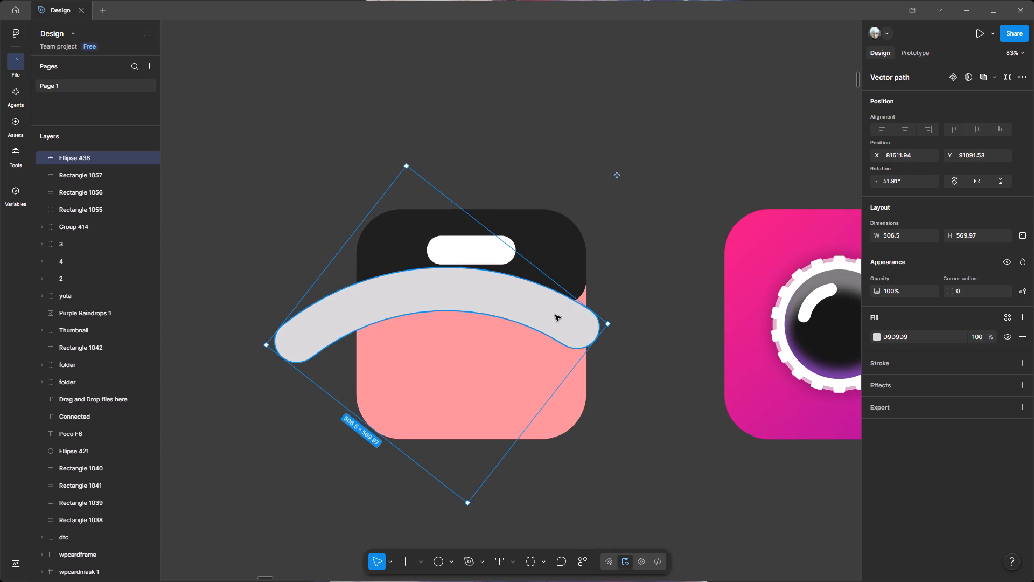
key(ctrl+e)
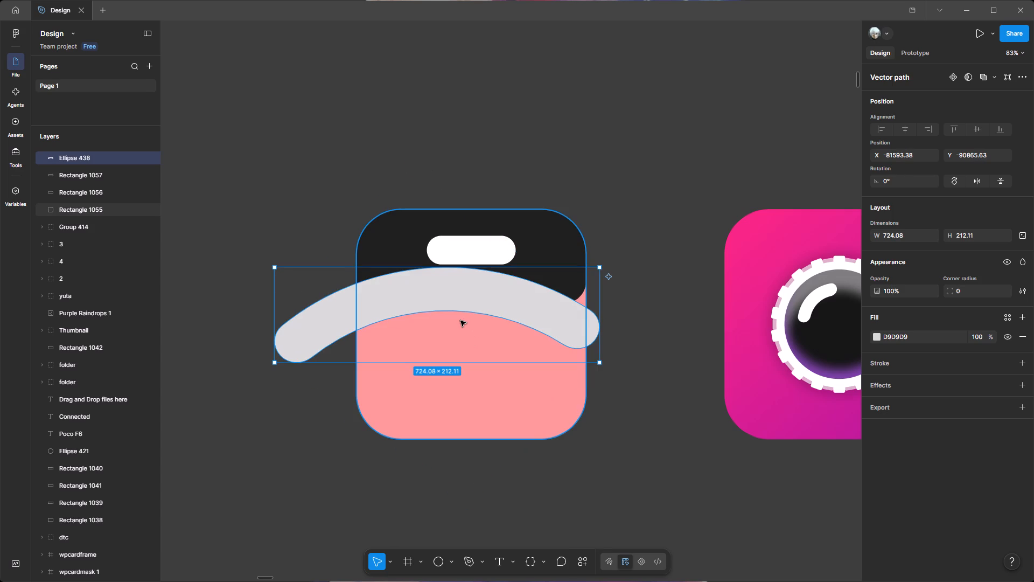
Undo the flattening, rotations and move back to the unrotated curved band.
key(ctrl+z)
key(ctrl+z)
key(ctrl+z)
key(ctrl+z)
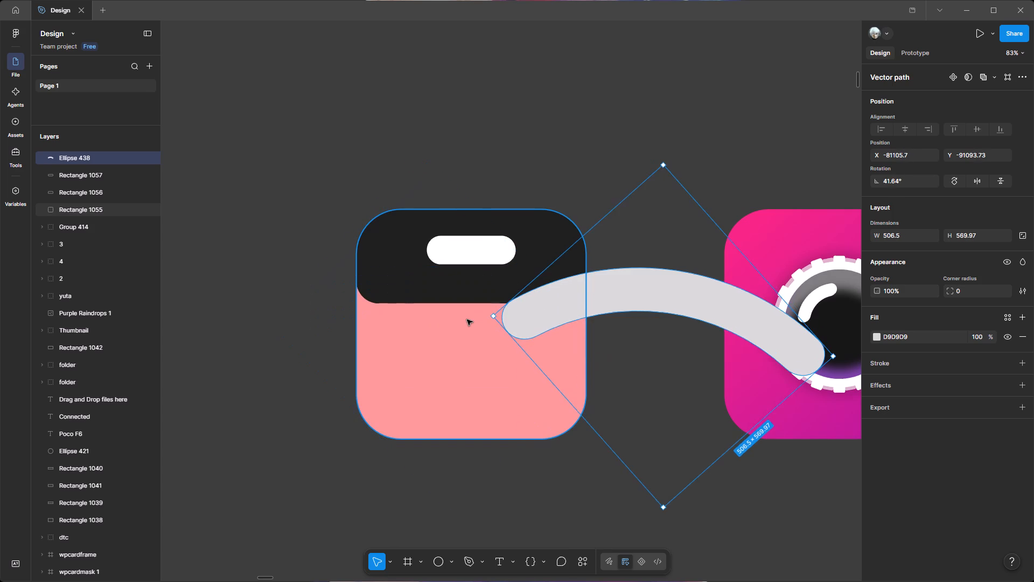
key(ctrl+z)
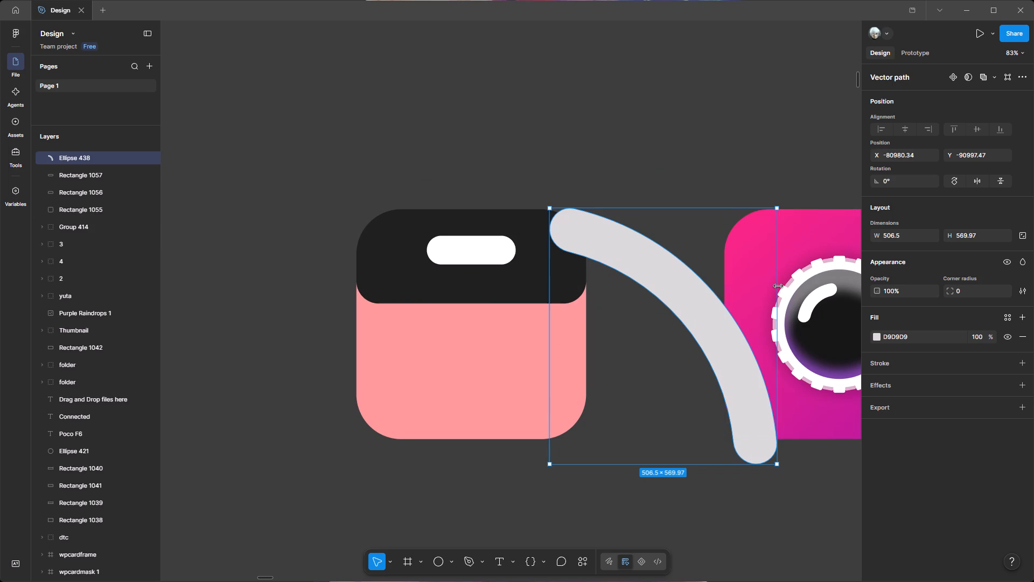
Move the curved band over the new icon and rotate it about 52° into an upward arch.
key(ctrl+e)
drag(705, 300, 486, 296)
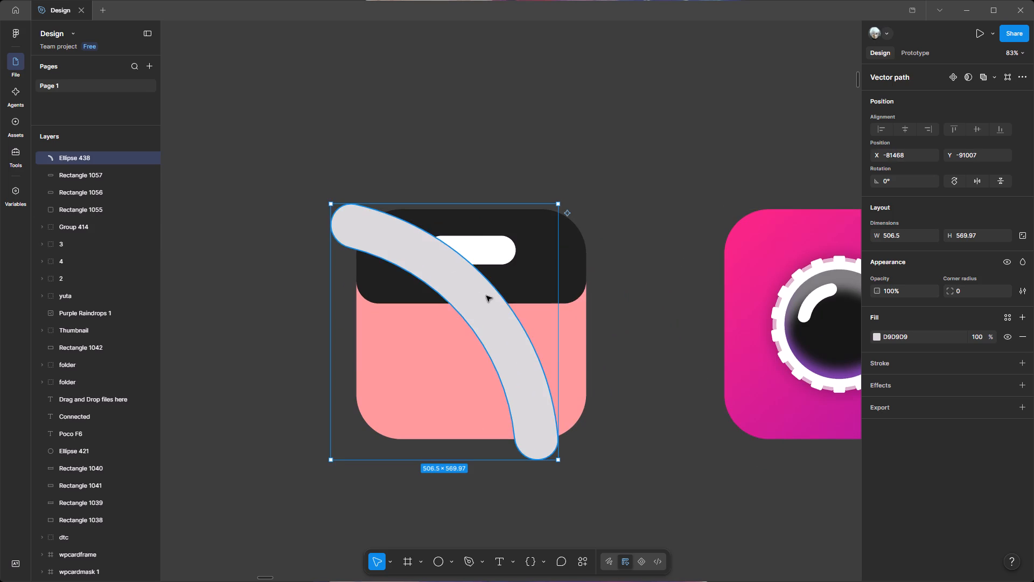
drag(562, 466, 625, 369)
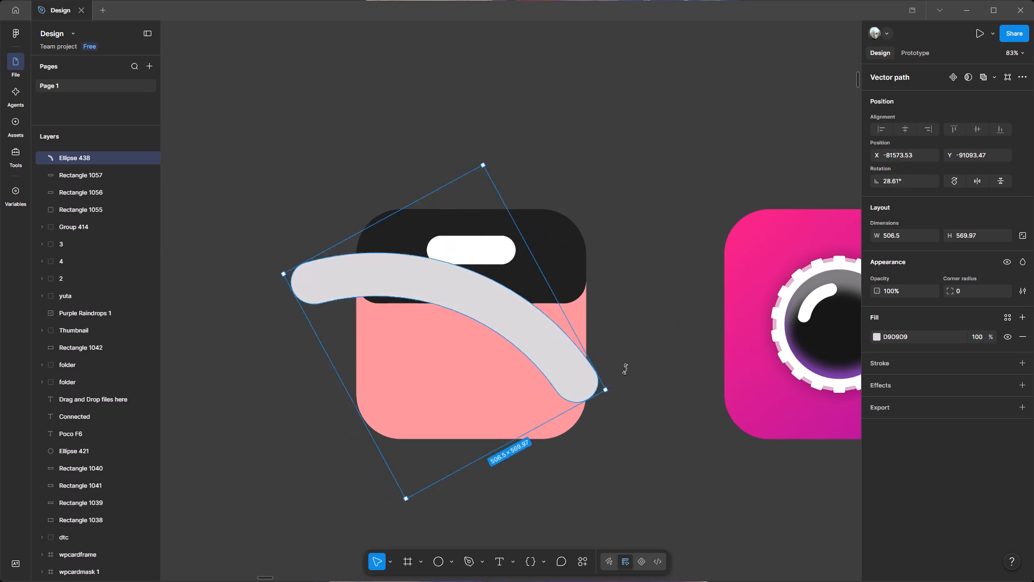
drag(625, 369, 635, 321)
drag(572, 320, 602, 316)
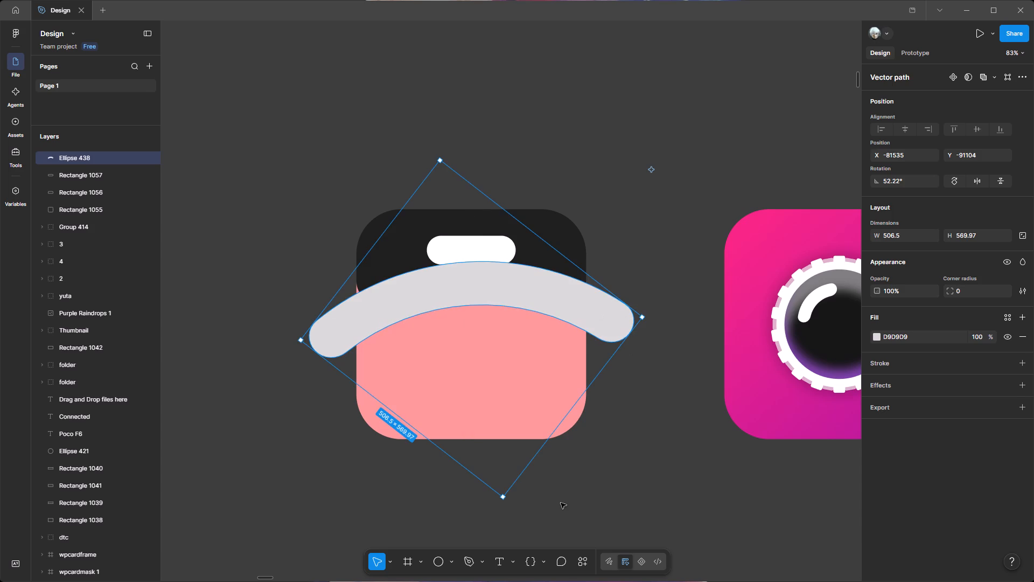
Scale the arch down to about 344 × 387 and place it across the dark shape's lower edge.
shift+drag(500, 496, 462, 372)
drag(490, 272, 497, 316)
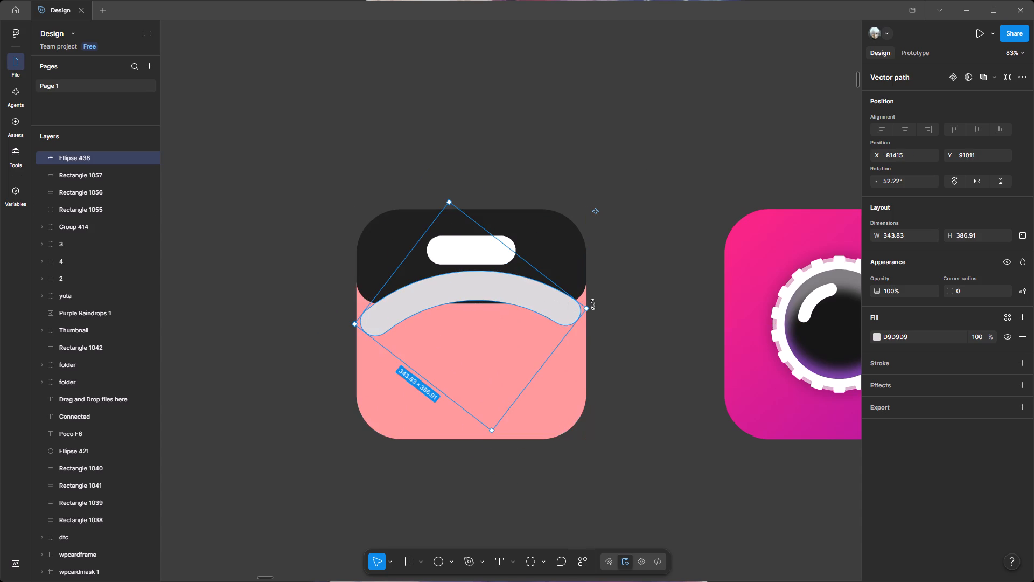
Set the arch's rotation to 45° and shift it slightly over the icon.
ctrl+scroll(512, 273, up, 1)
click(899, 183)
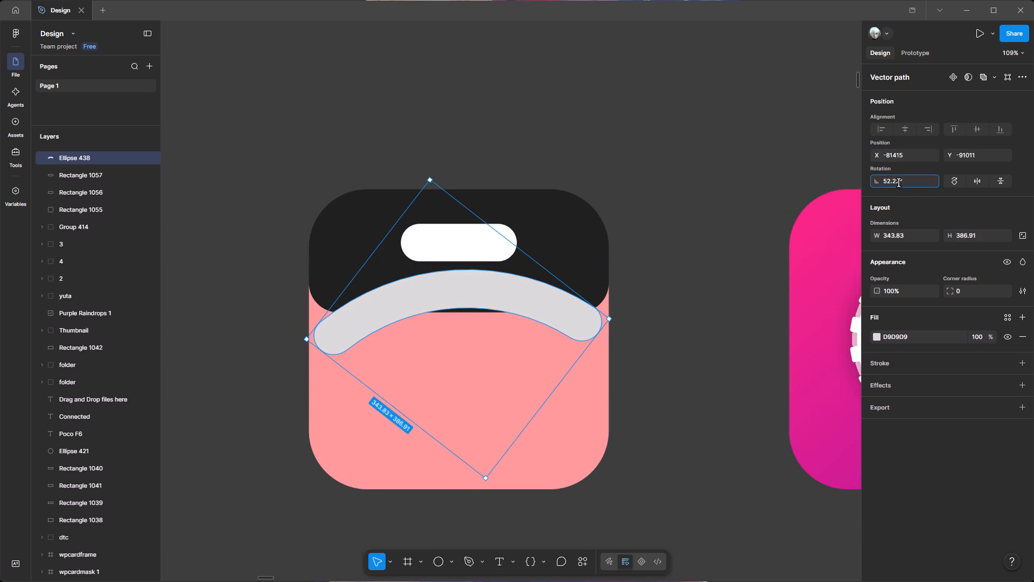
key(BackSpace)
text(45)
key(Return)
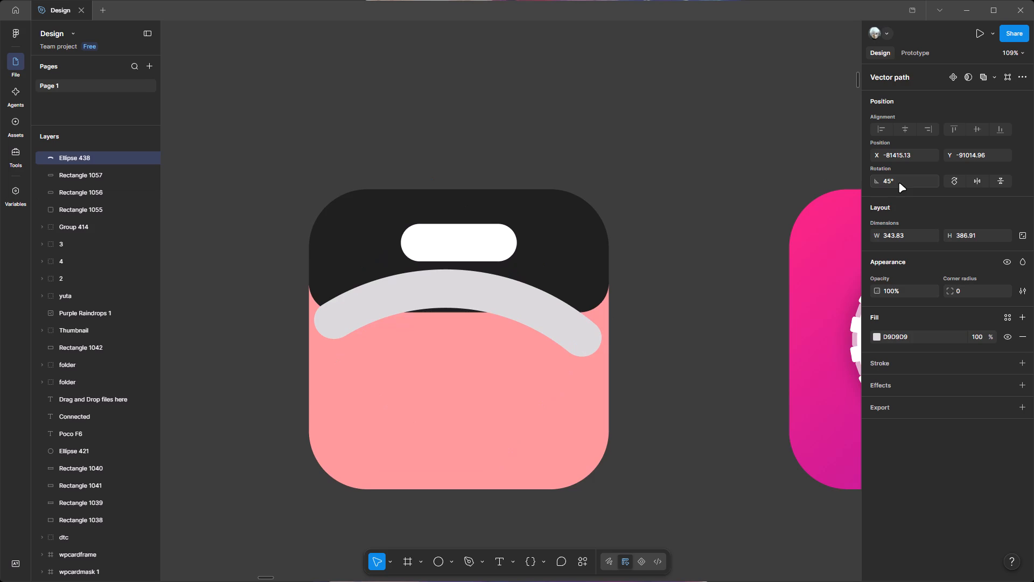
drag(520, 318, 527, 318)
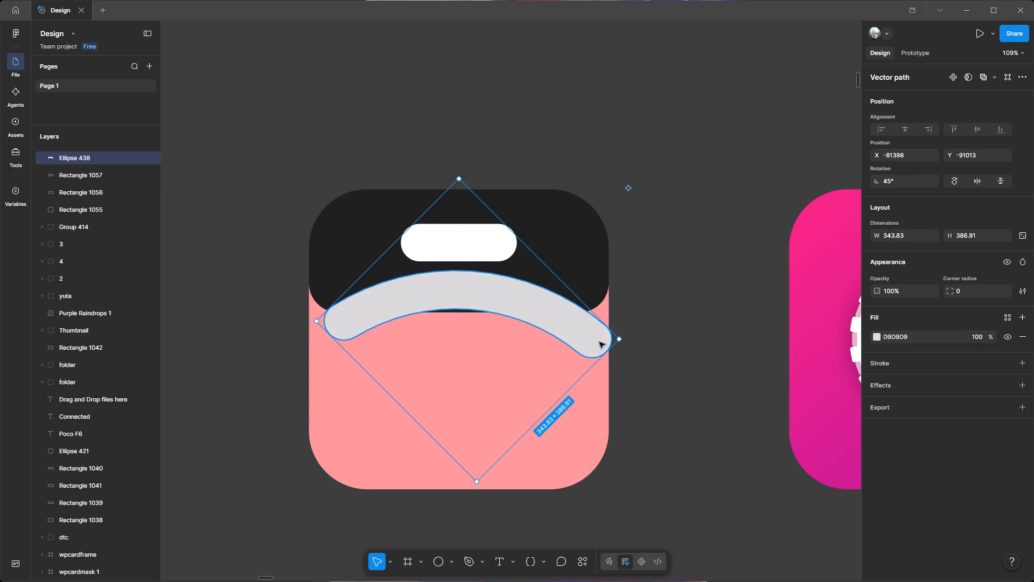
Rotate the arch to about 51.7° and position it just below the white pill, spanning the icon's width.
drag(626, 341, 623, 323)
drag(564, 315, 557, 324)
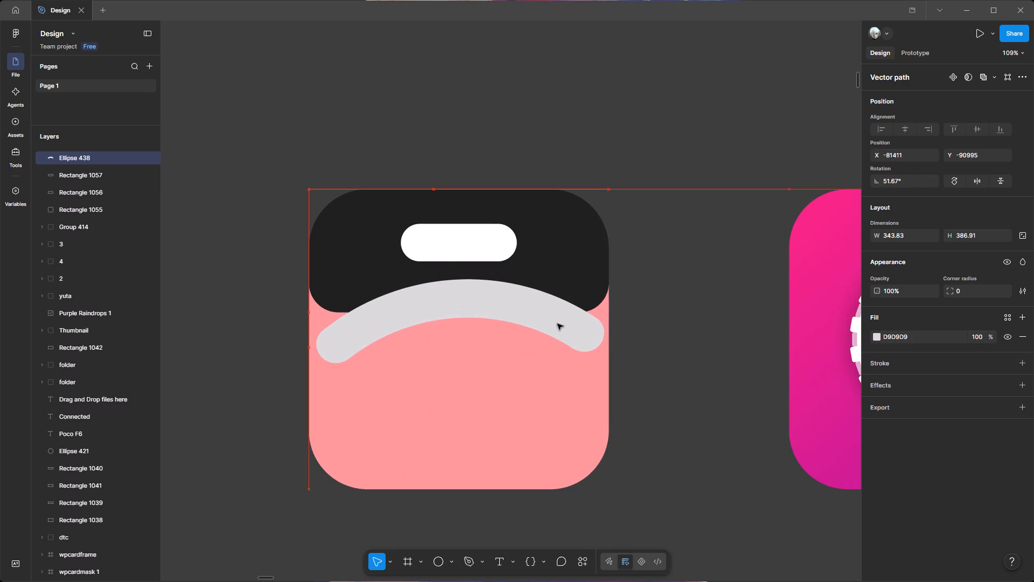
drag(557, 324, 553, 322)
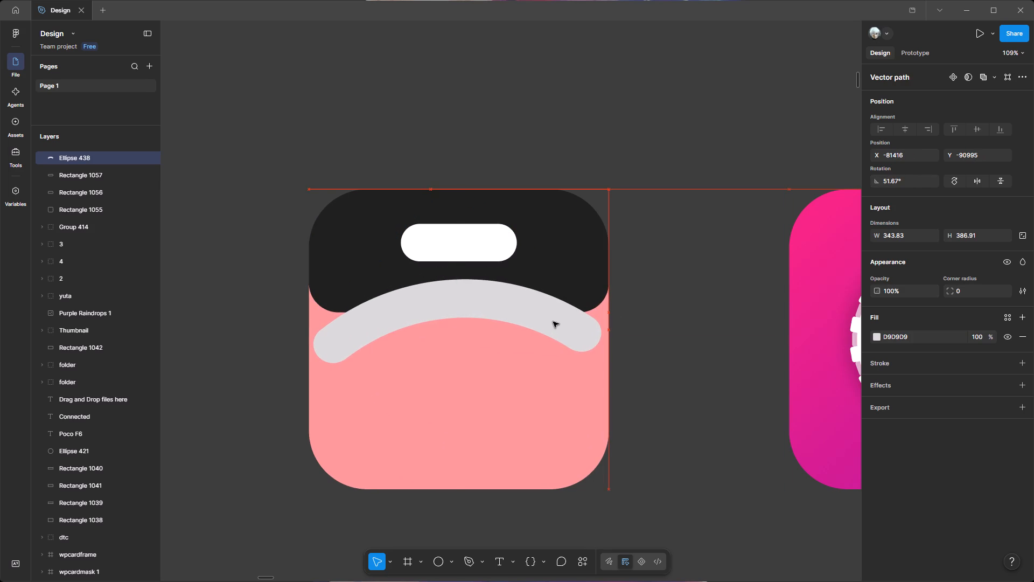
drag(553, 322, 556, 322)
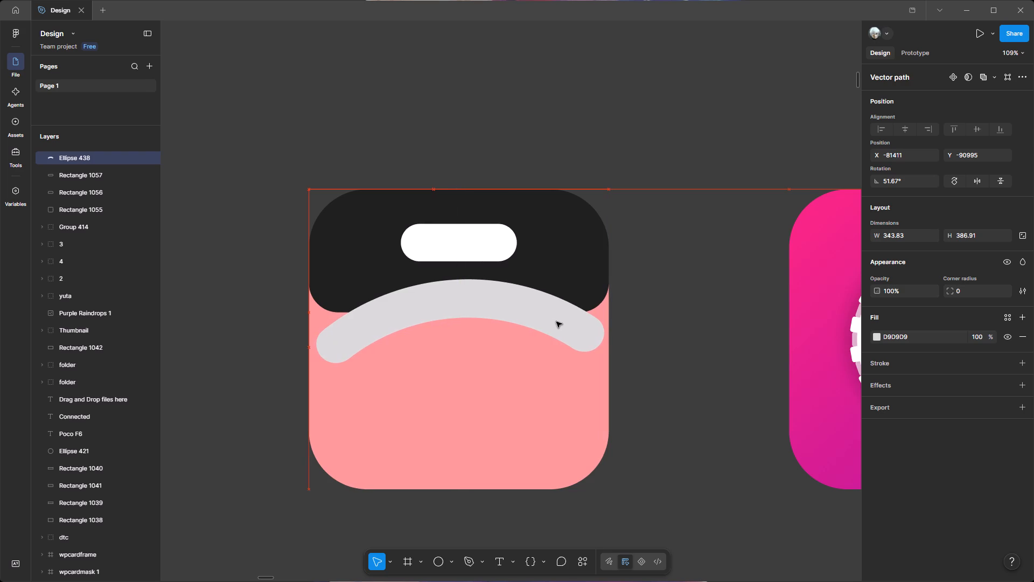
drag(556, 322, 555, 322)
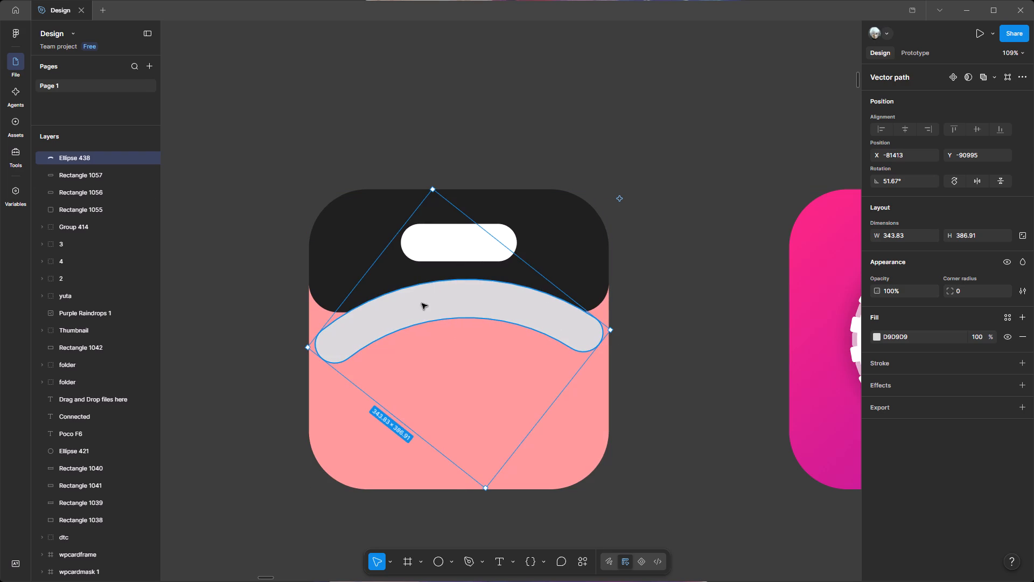
drag(422, 316, 420, 308)
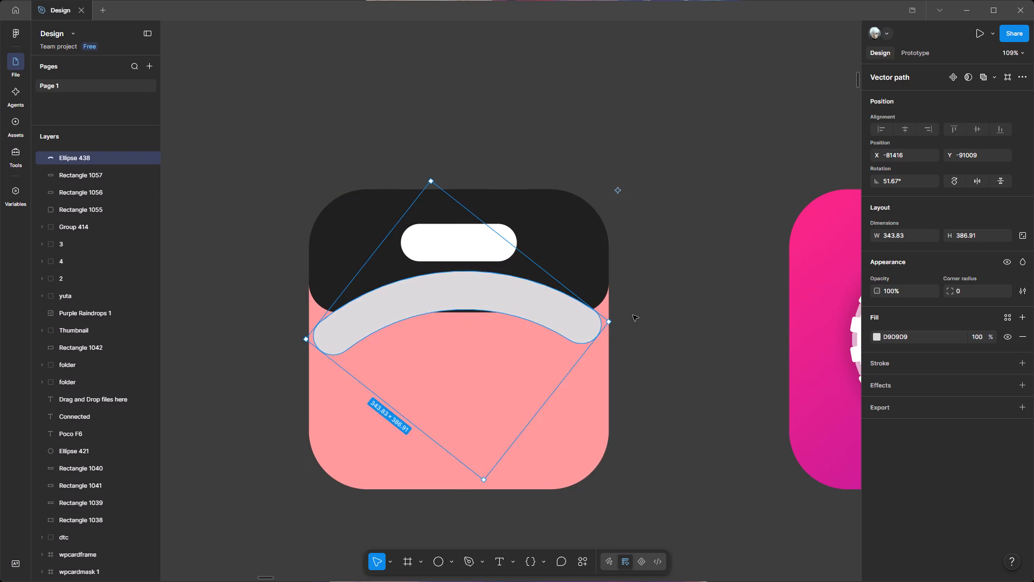
Level the arch by fine-tuning its rotation to about 48.3° and centre it on the icon.
ctrl+scroll(520, 310, up, 1)
drag(641, 324, 641, 331)
drag(518, 303, 521, 303)
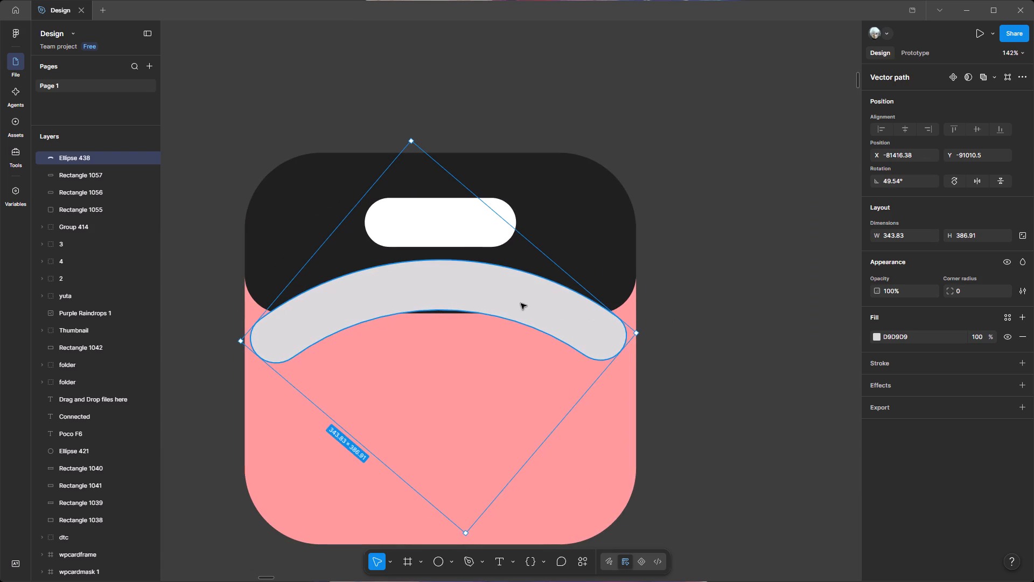
drag(521, 303, 524, 303)
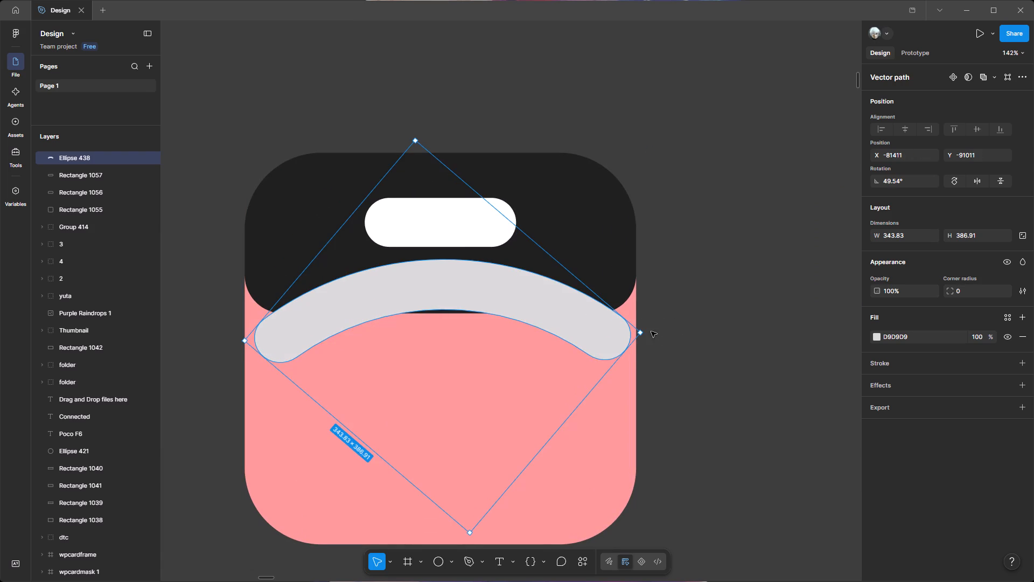
click(646, 329)
Flatten the levelled arch and nudge it to X -81397, Y -90853 on the icon.
key(ctrl+e)
click(556, 312)
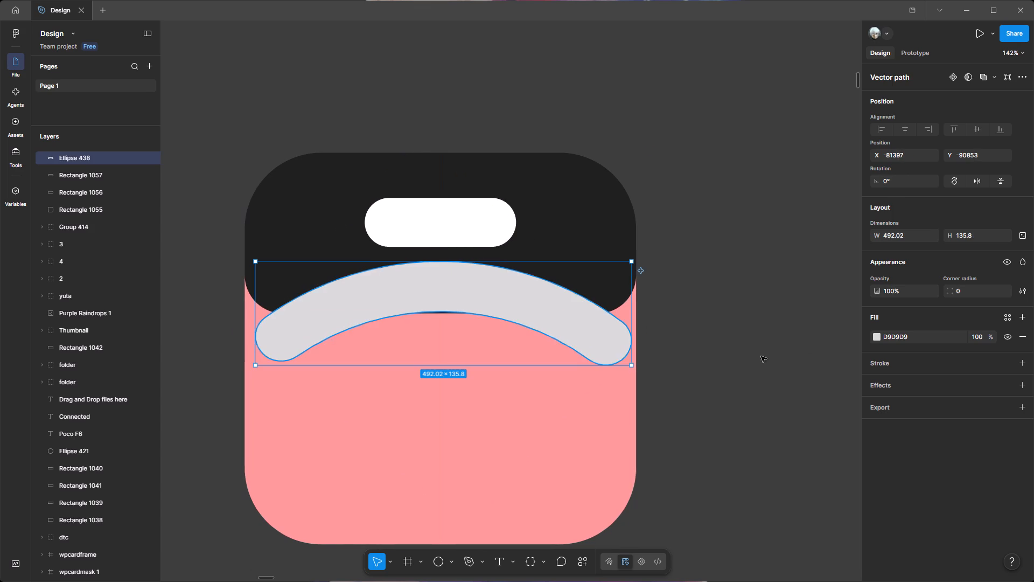
Change the arch's fill colour to white.
click(875, 334)
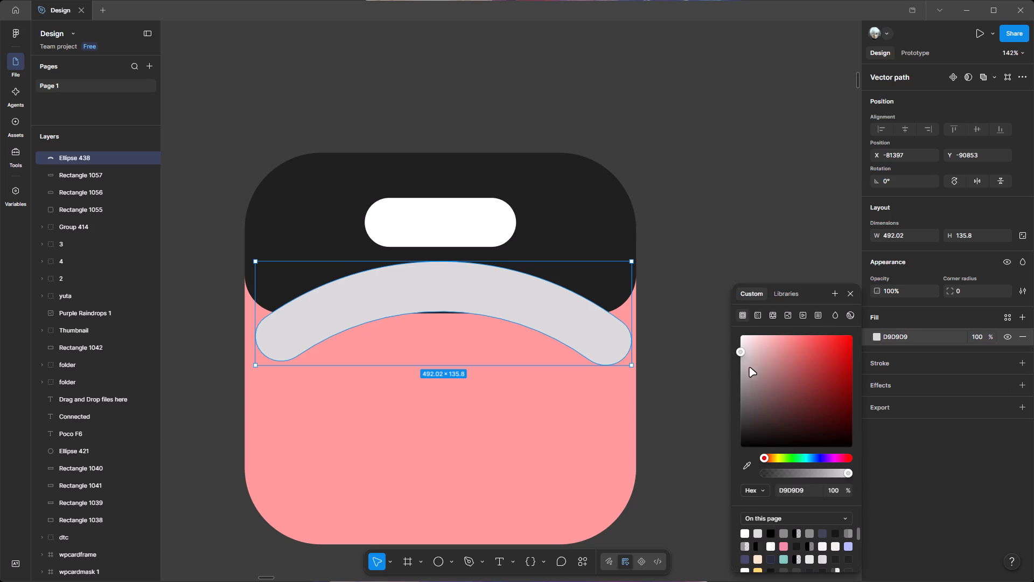
drag(742, 349, 729, 322)
click(693, 230)
ctrl+scroll(693, 230, down, 4)
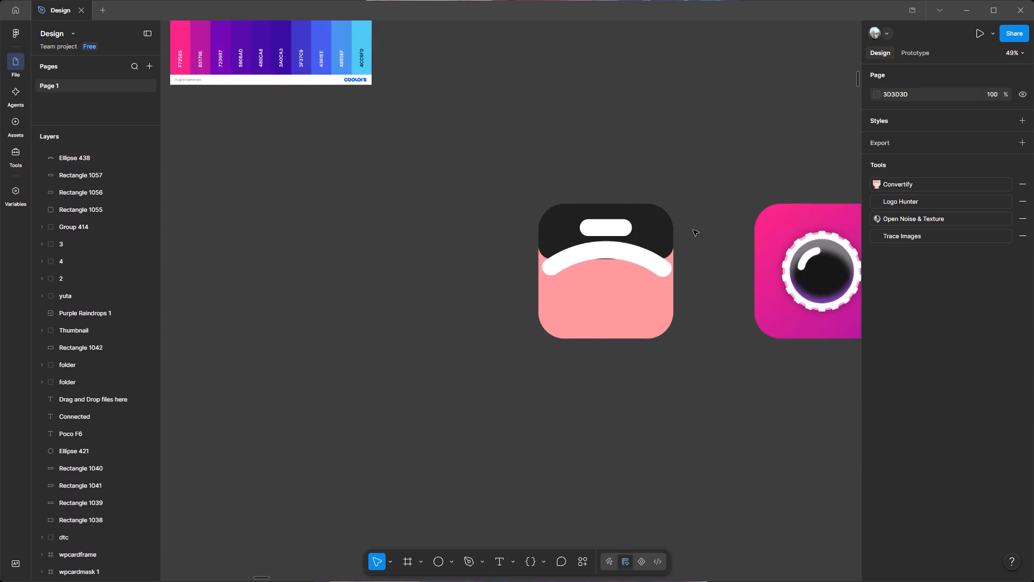
Move the white pill slightly higher on the dark upper section, keeping it horizontally centred.
key(space)
key(space)
key(space)
key(space)
drag(735, 238, 638, 300)
ctrl+scroll(579, 280, up, 2)
click(472, 290)
ctrl+scroll(467, 293, up, 2)
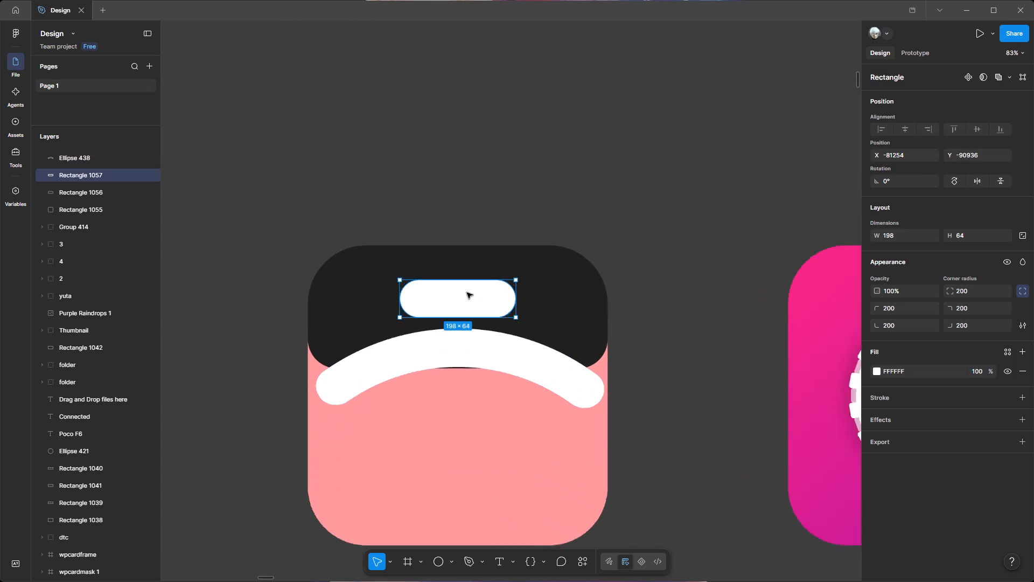
drag(453, 307, 454, 295)
drag(460, 312, 460, 303)
Move the white arch straight down to Y -90845 on the icon.
click(326, 344)
click(768, 400)
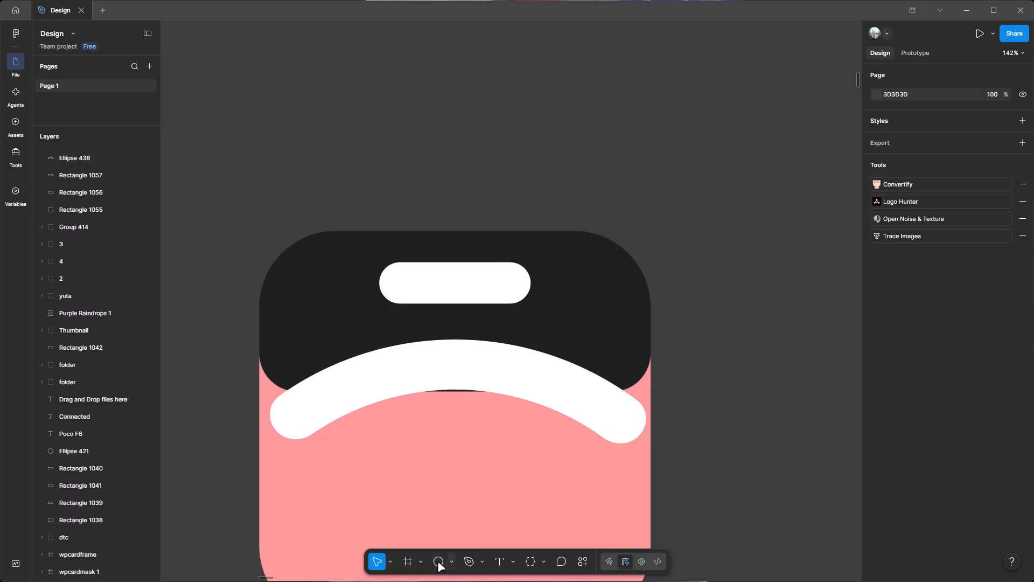
click(451, 561)
click(634, 403)
click(539, 399)
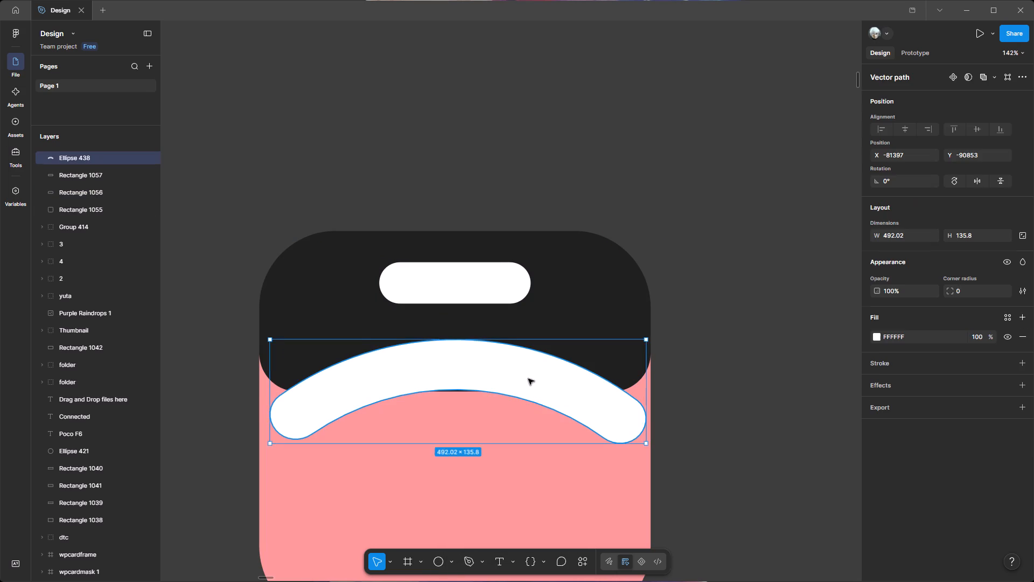
drag(525, 372, 525, 379)
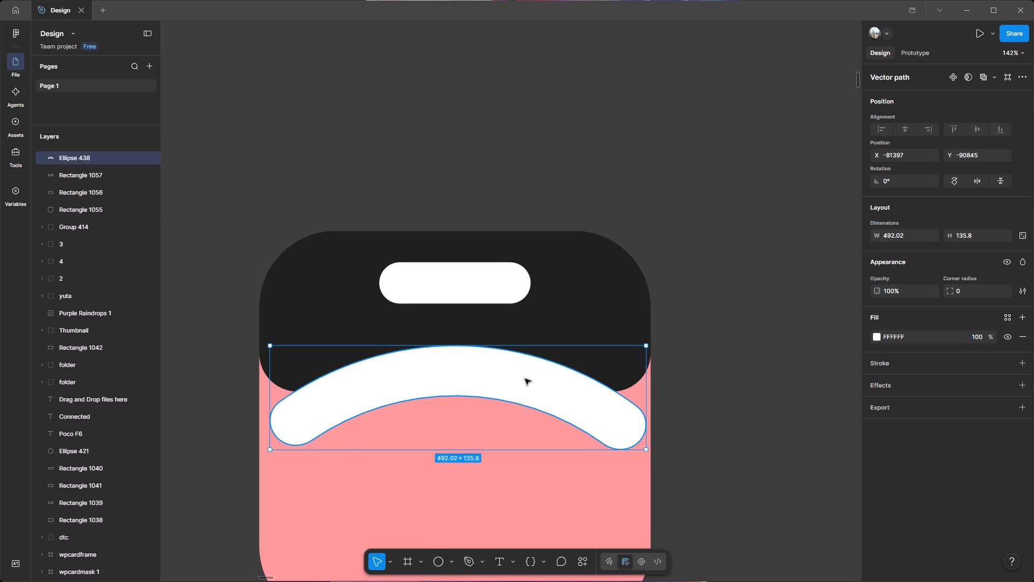
Duplicate the white arch and fill the rear copy with the dark section's colour, 1F1F1F.
key(ctrl+d)
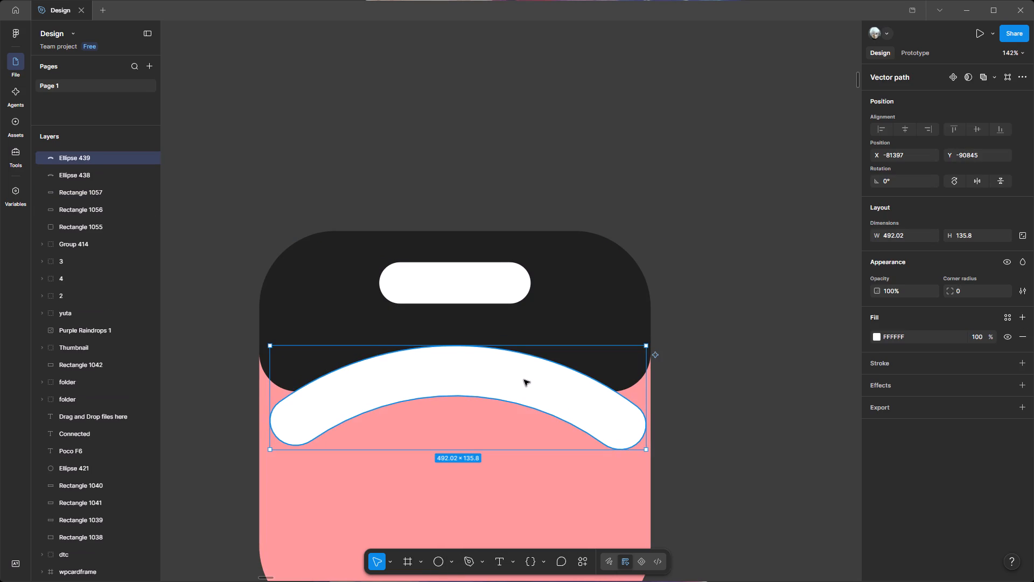
click(103, 176)
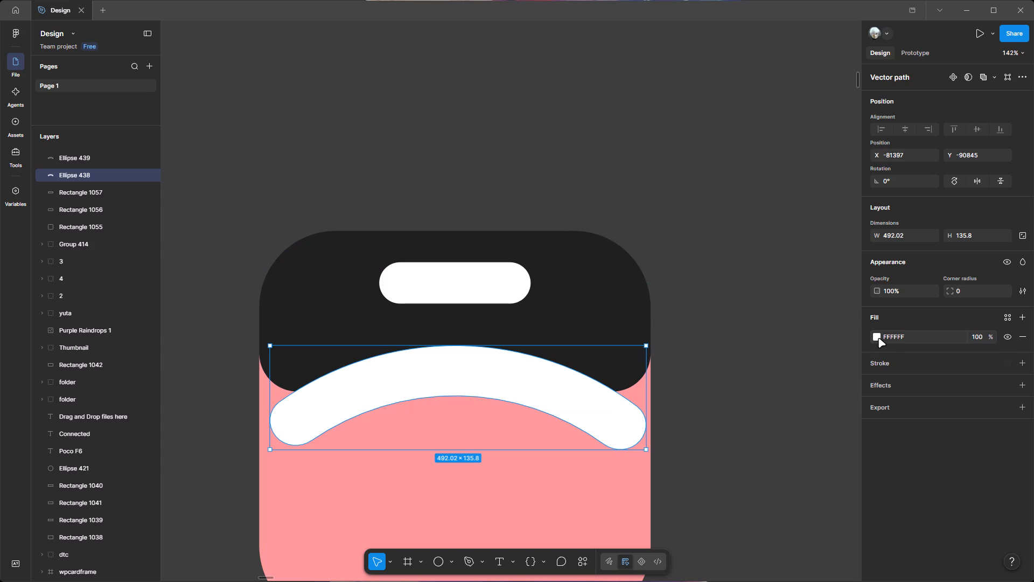
click(878, 338)
click(744, 468)
click(600, 329)
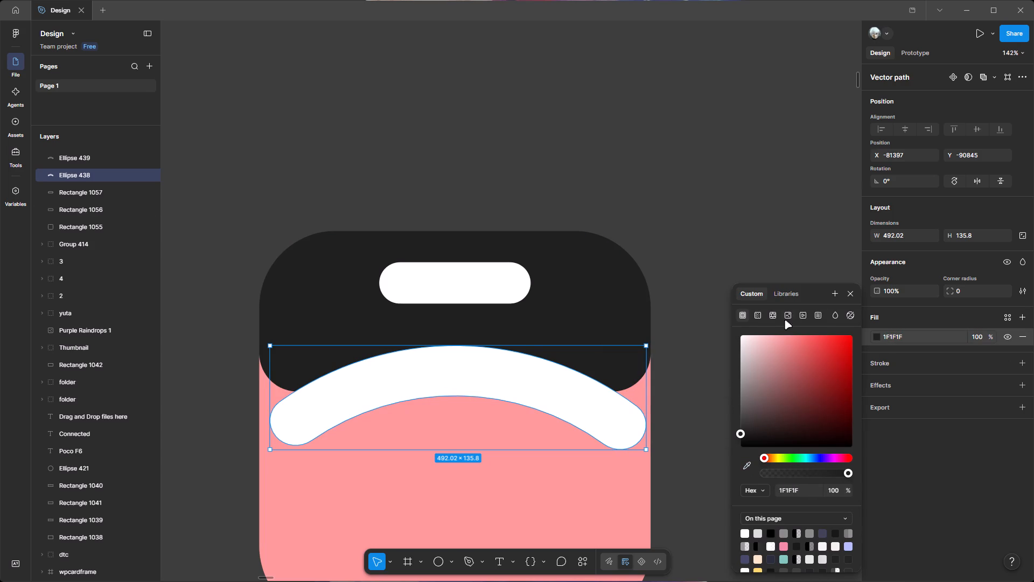
click(848, 296)
Raise the dark arch behind the white one and stretch it to 496 × 173 at X -81401, Y -90900.
drag(541, 393, 538, 368)
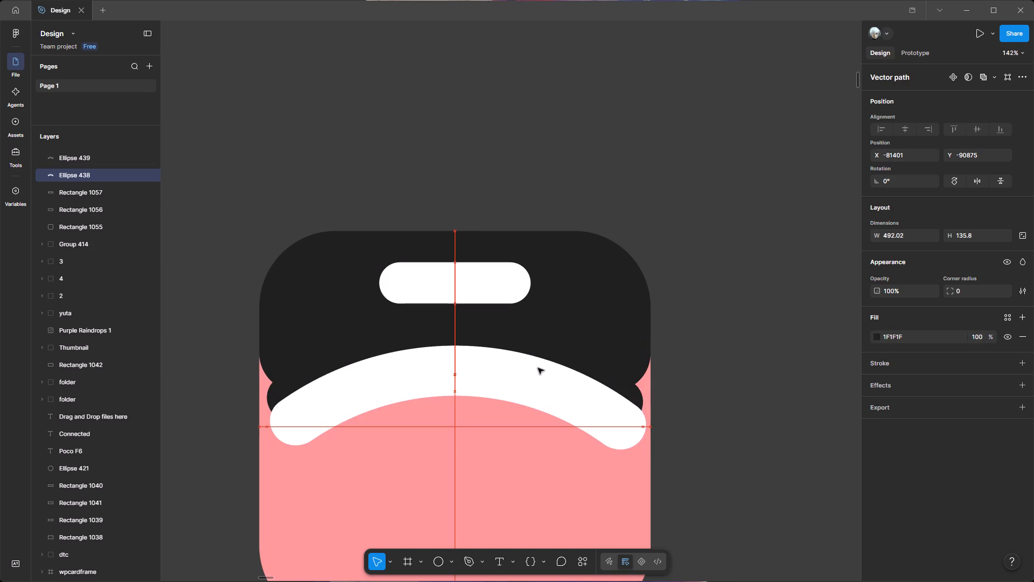
drag(538, 368, 538, 369)
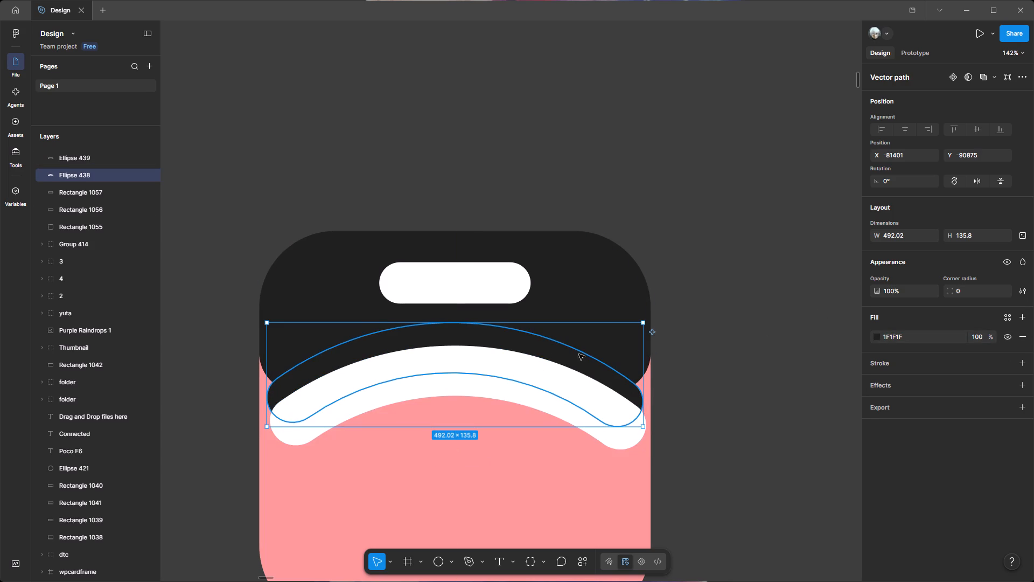
drag(522, 323, 521, 292)
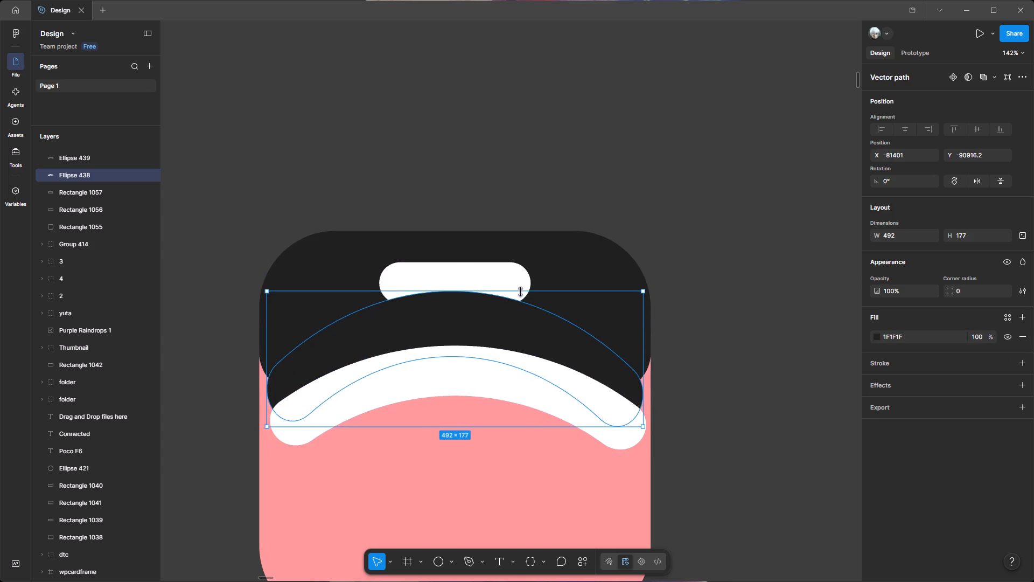
drag(521, 292, 521, 295)
drag(488, 349, 490, 359)
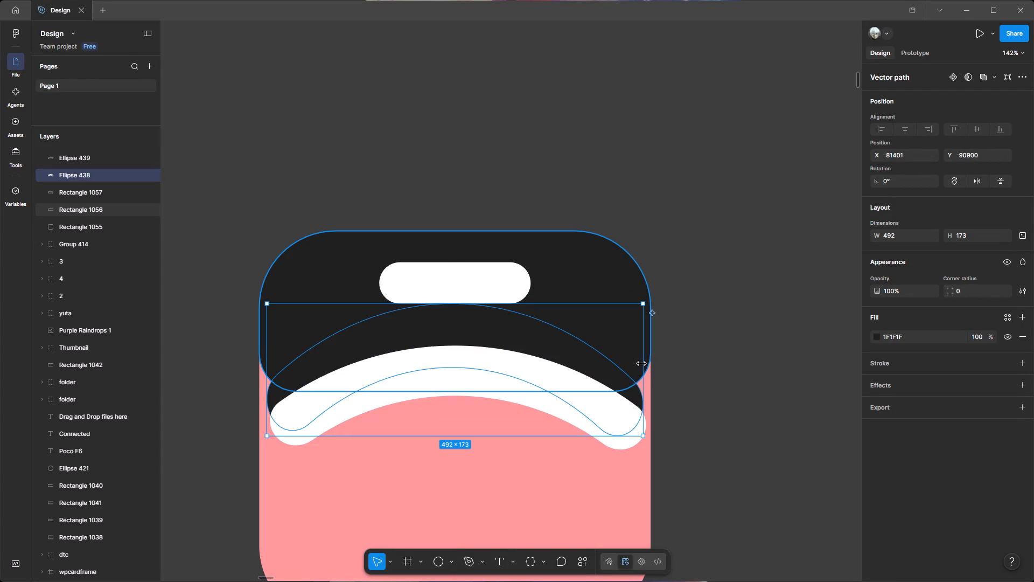
click(644, 364)
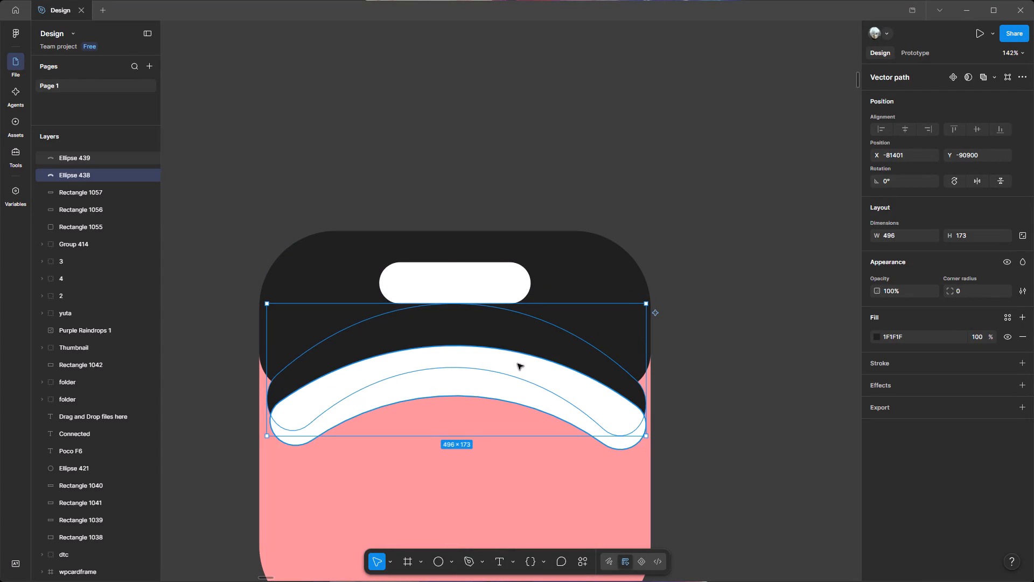
click(708, 342)
Examine how the dark and white arches meet the dark upper section at the icon's edges.
ctrl+scroll(708, 342, down, 4)
key(space)
key(space)
key(space)
key(space)
drag(748, 344, 729, 340)
ctrl+scroll(677, 342, up, 2)
click(567, 309)
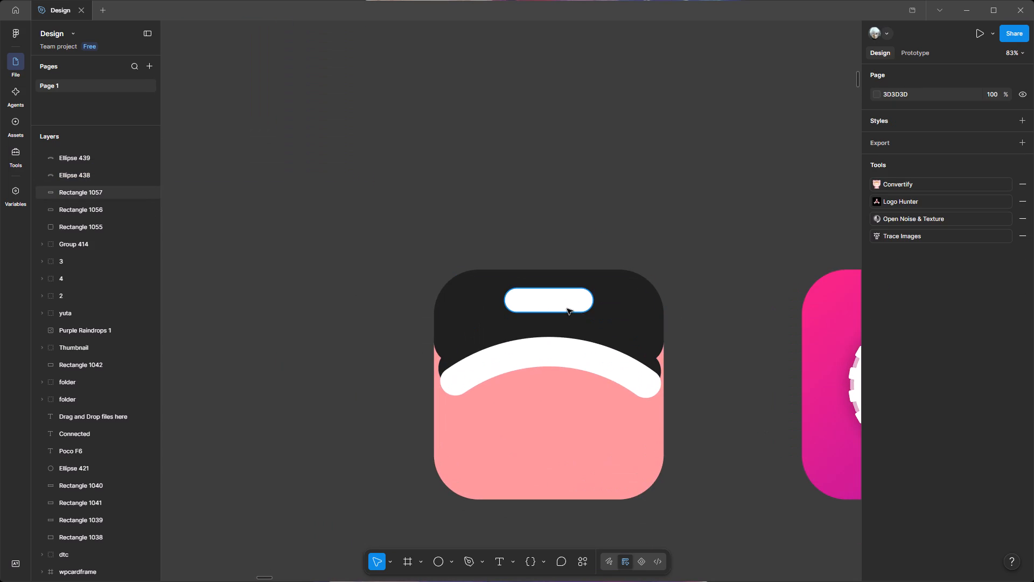
click(719, 342)
ctrl+scroll(719, 342, down, 3)
key(space)
key(space)
drag(738, 338, 732, 369)
ctrl+scroll(691, 375, up, 4)
key(space)
key(space)
drag(706, 377, 700, 350)
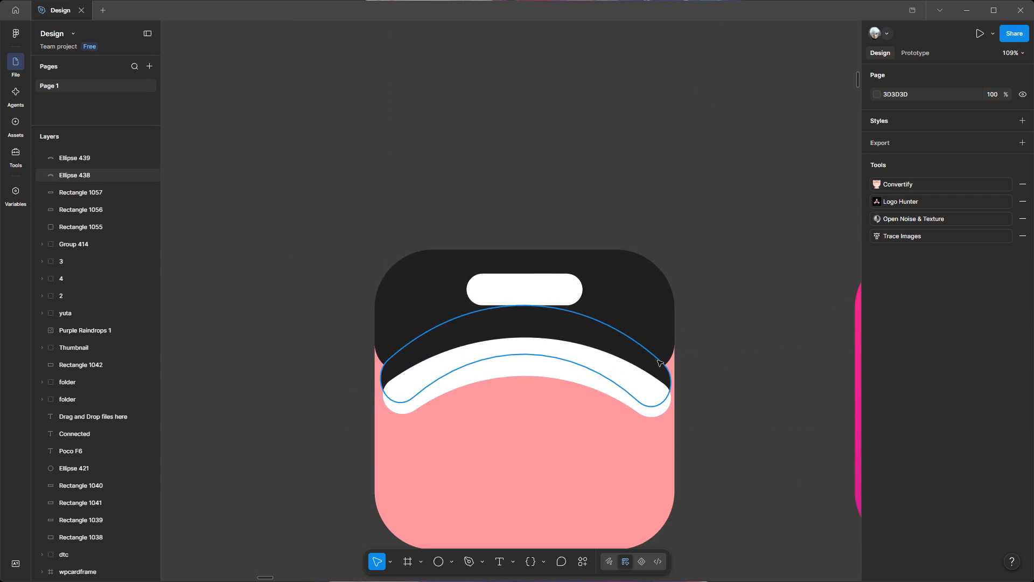
Draw a 46 × 29 rectangle over the notch at the icon's left edge, above the end of the arches.
ctrl+click(412, 349)
ctrl+scroll(412, 349, up, 2)
key(space)
key(space)
key(space)
key(space)
key(space)
key(space)
key(space)
key(space)
key(space)
key(space)
key(space)
key(space)
key(space)
key(space)
key(space)
key(space)
key(space)
key(space)
key(space)
key(space)
drag(506, 332, 470, 335)
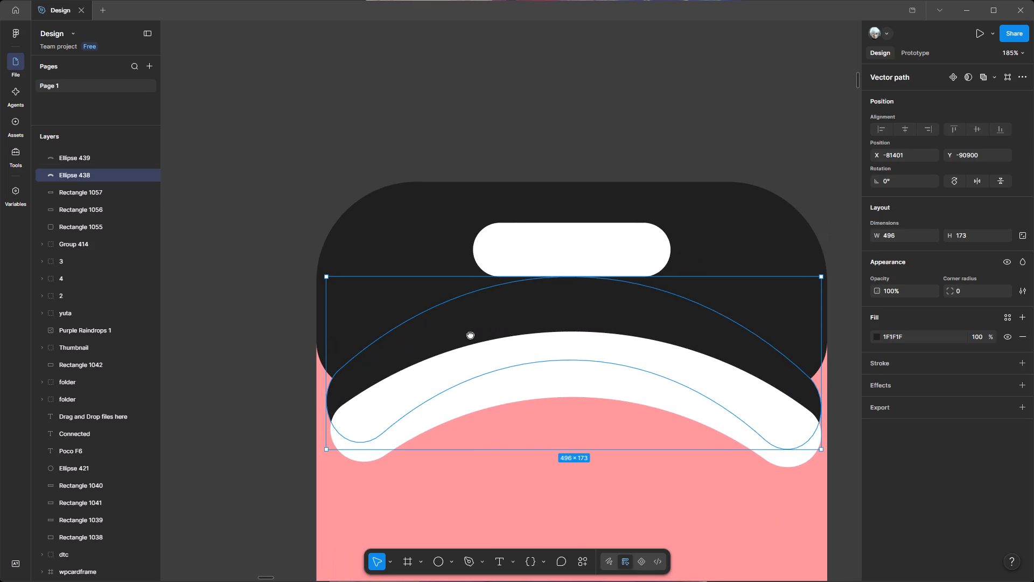
drag(470, 335, 449, 339)
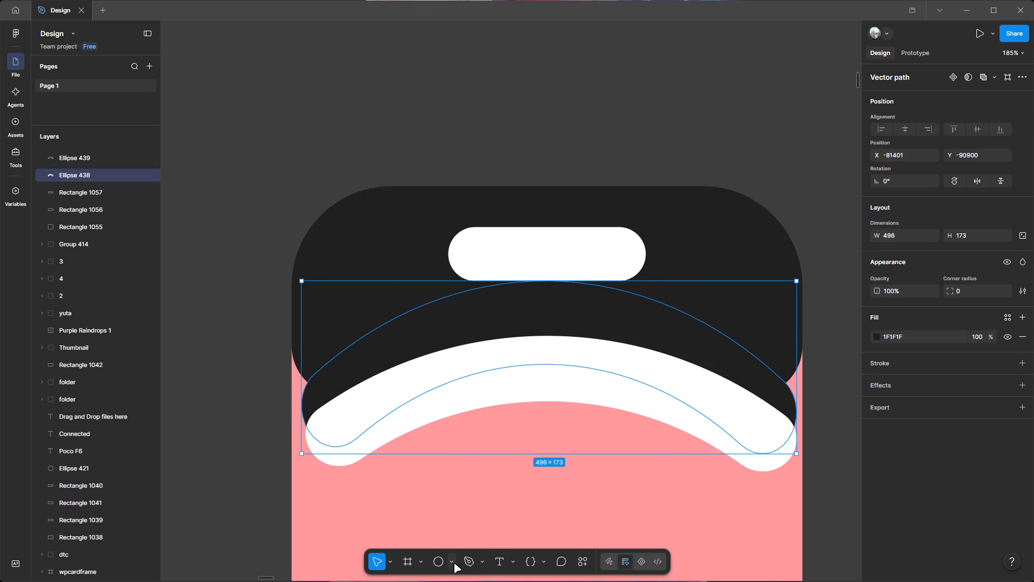
drag(454, 563, 456, 558)
click(486, 464)
ctrl+scroll(306, 358, up, 1)
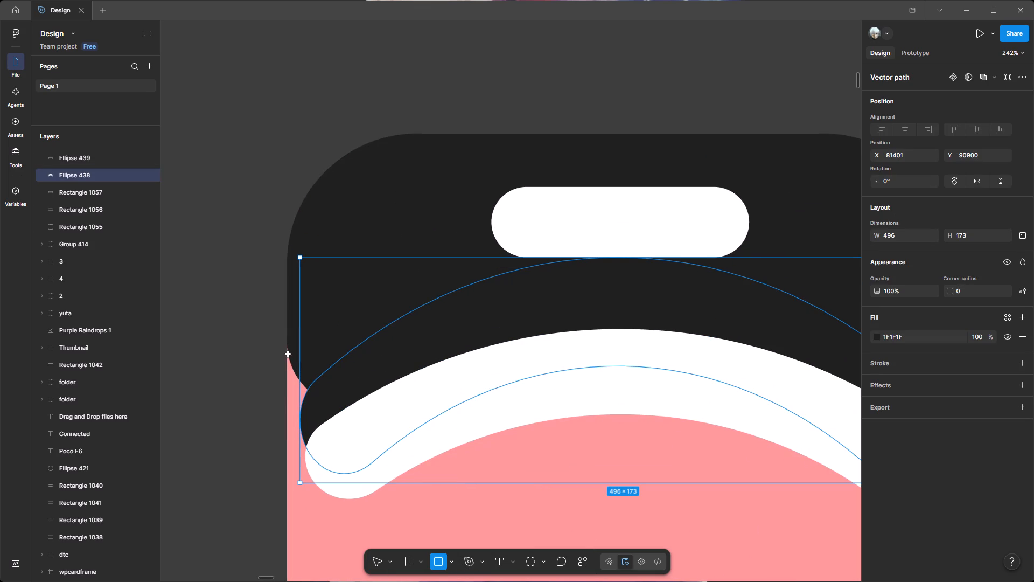
drag(287, 350, 347, 387)
Rotate the small rectangle to about -72.92° and place it over the notch at about X -81408, Y -90826.
click(901, 176)
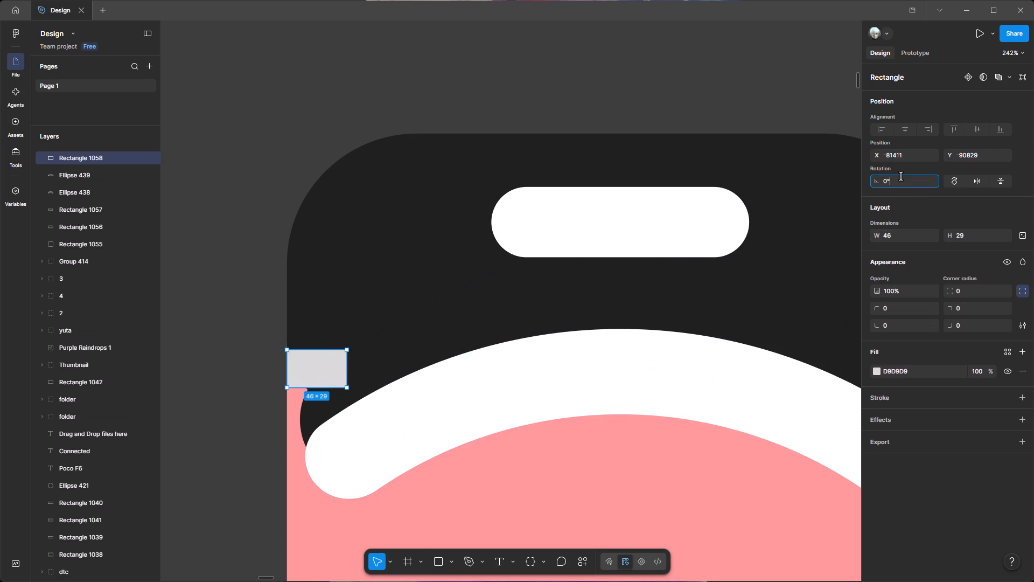
click(334, 93)
click(311, 352)
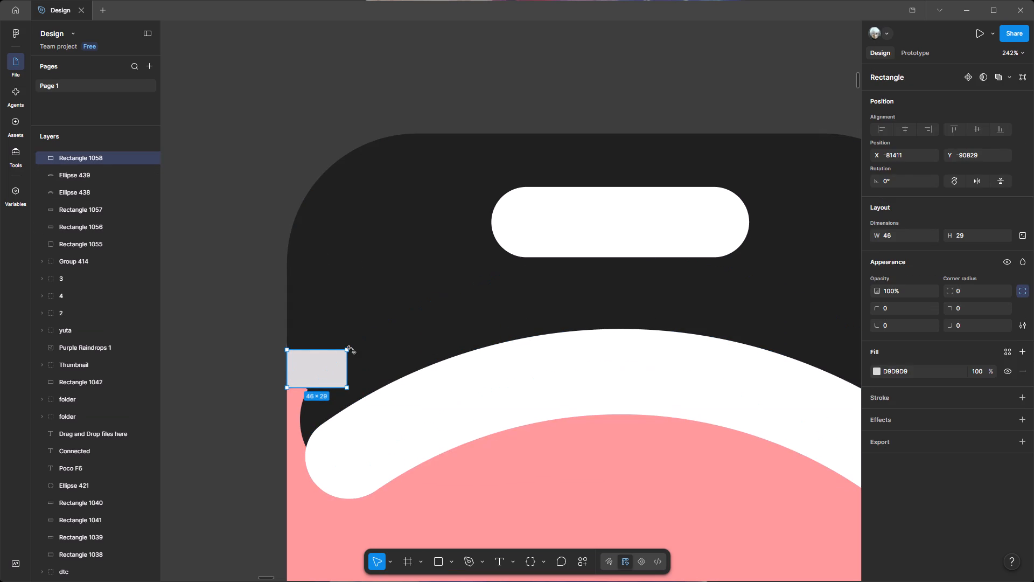
drag(352, 350, 355, 396)
drag(331, 376, 326, 392)
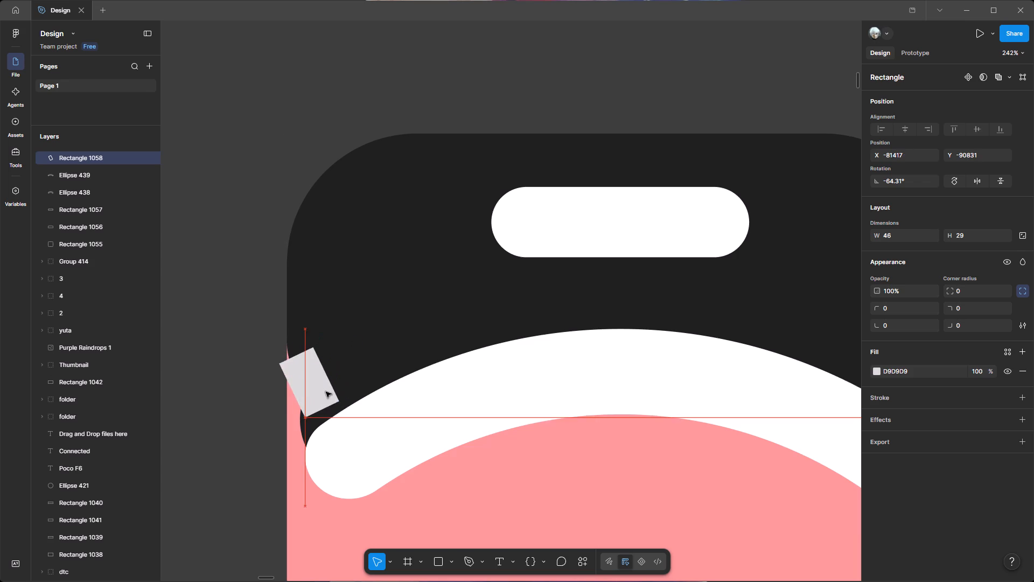
drag(326, 392, 334, 391)
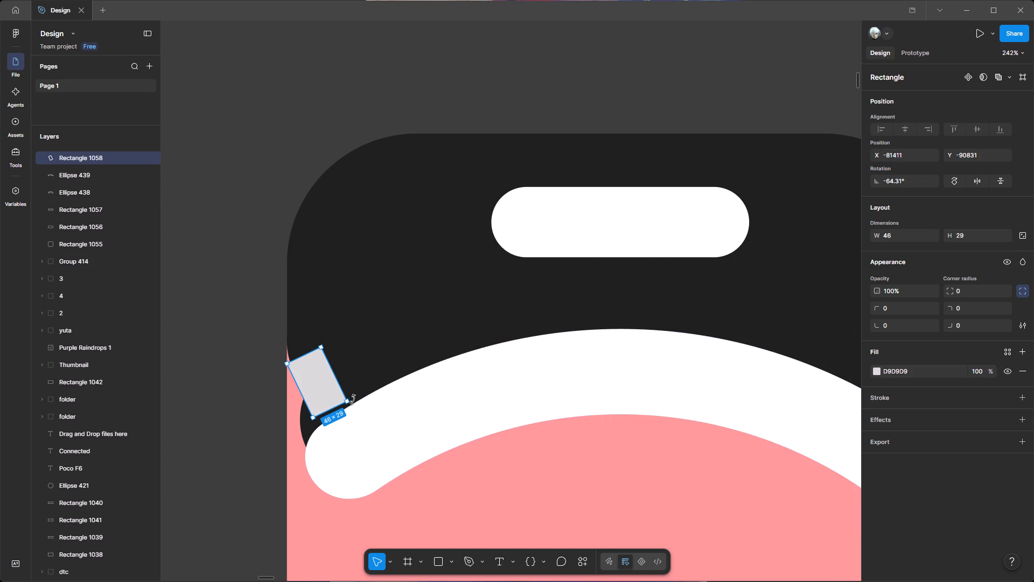
drag(353, 399, 358, 410)
drag(329, 389, 330, 394)
Fine-tune the small rectangle's rotation to about -78.67° and position it at X -81410, Y -90822 against the dark arch's edge.
ctrl+scroll(285, 391, up, 3)
key(space)
key(space)
key(space)
key(space)
key(space)
key(space)
key(space)
key(space)
key(space)
key(space)
key(space)
key(space)
key(space)
key(space)
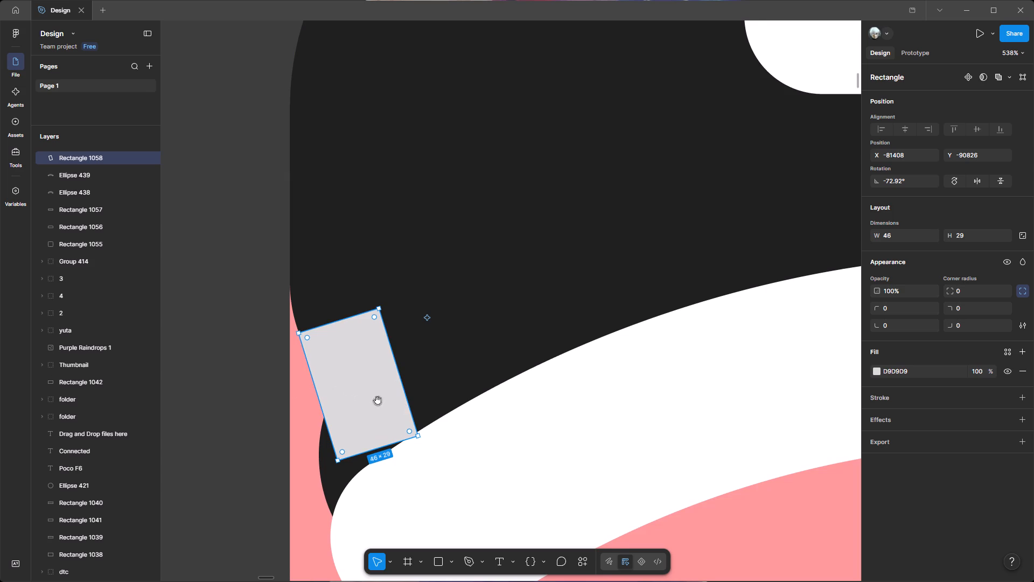
drag(379, 396, 430, 326)
click(417, 332)
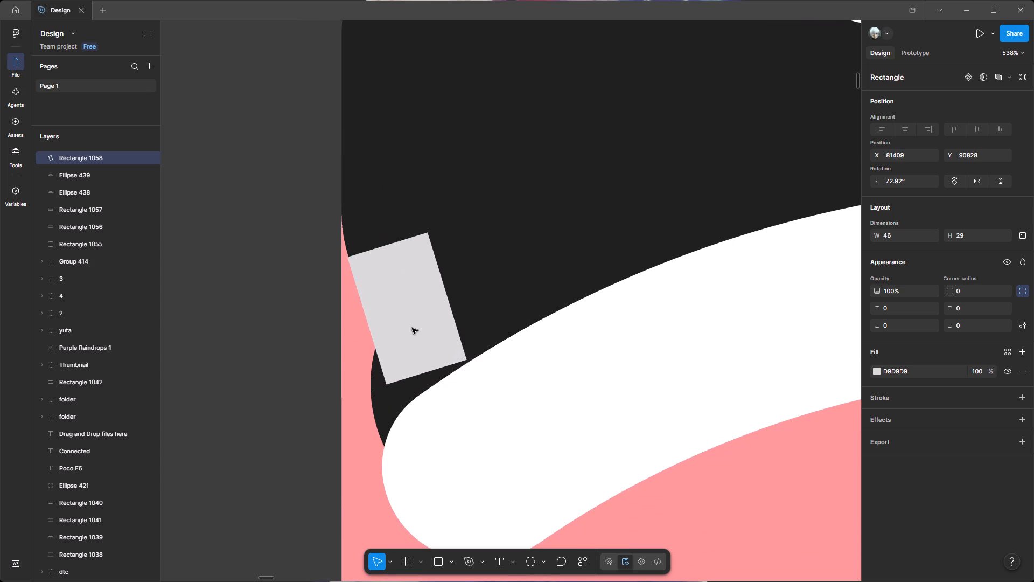
drag(473, 367, 465, 385)
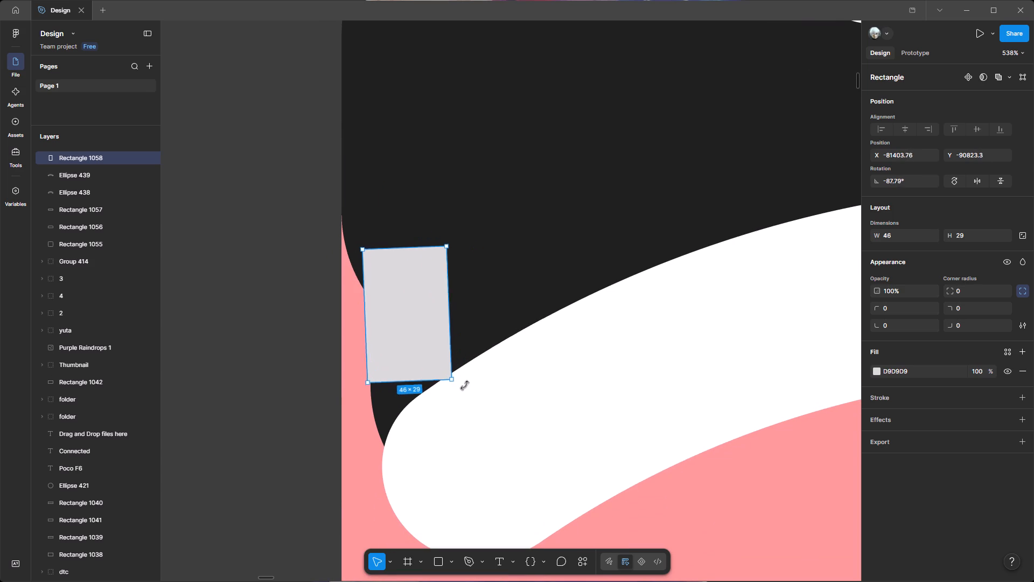
drag(465, 385, 472, 378)
drag(421, 332, 411, 341)
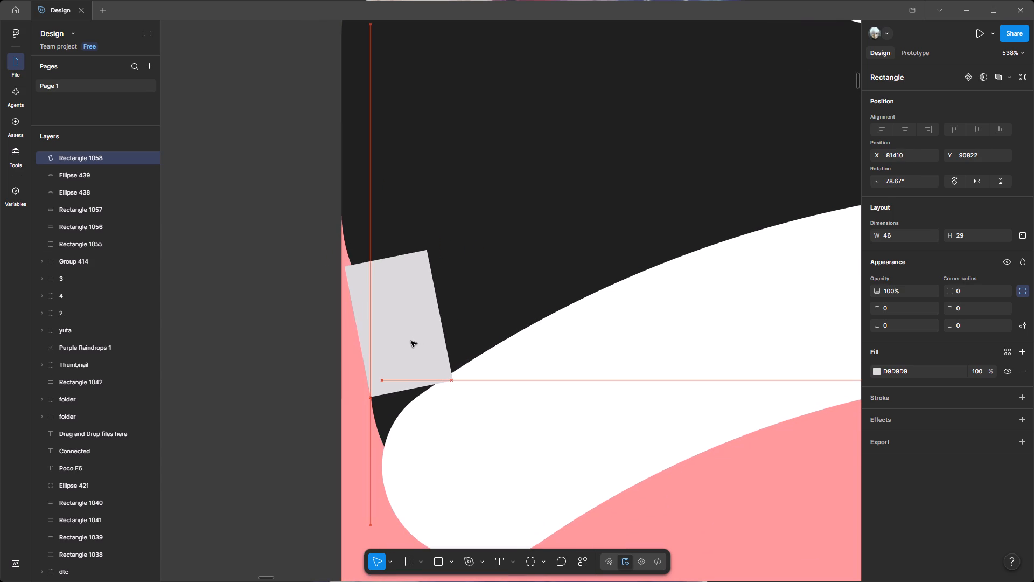
drag(411, 341, 412, 341)
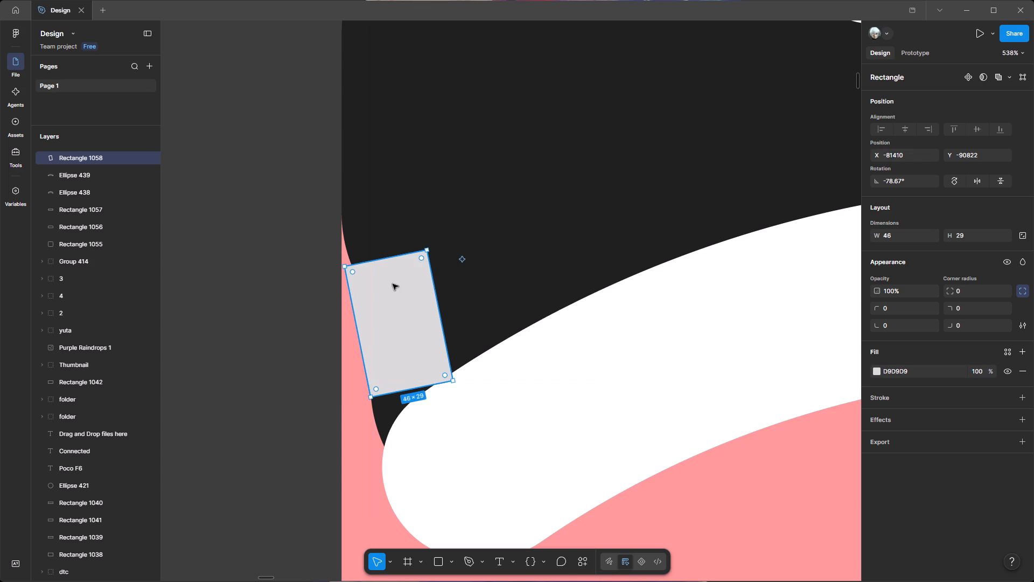
Lengthen the small rectangle upward to about 64.08 × 29 so it overlaps the dark upper section.
drag(380, 260, 378, 206)
ctrl+scroll(378, 206, down, 3)
click(394, 260)
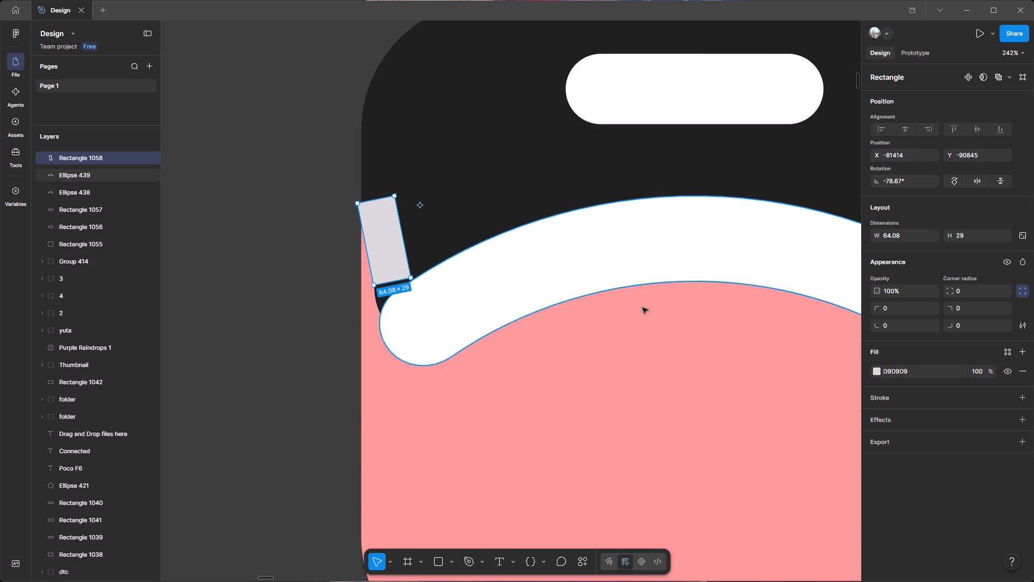
Fill the small rectangle with the dark section's colour, 1F1F1F.
click(875, 371)
click(743, 461)
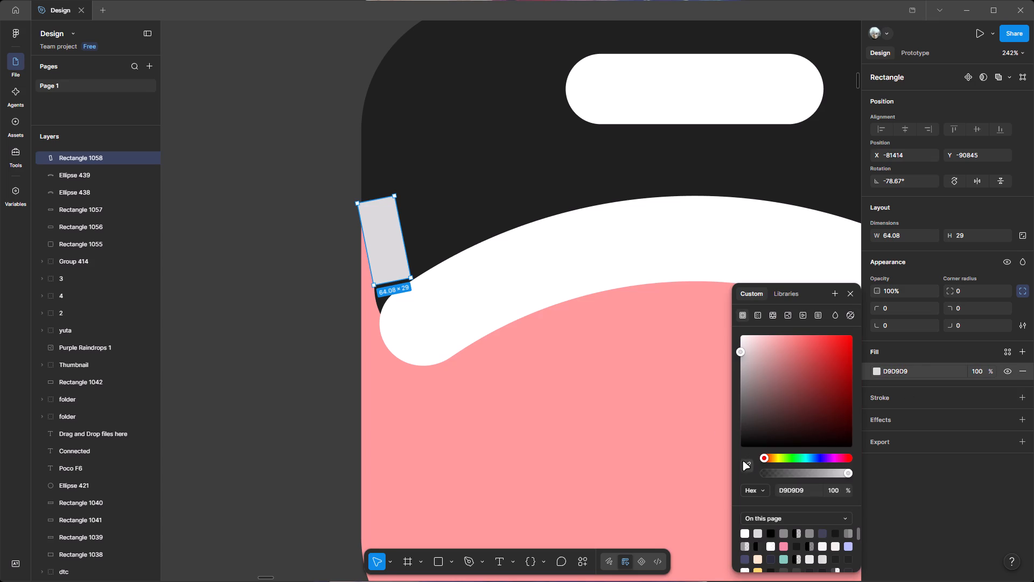
click(481, 161)
ctrl+scroll(481, 161, down, 3)
click(373, 318)
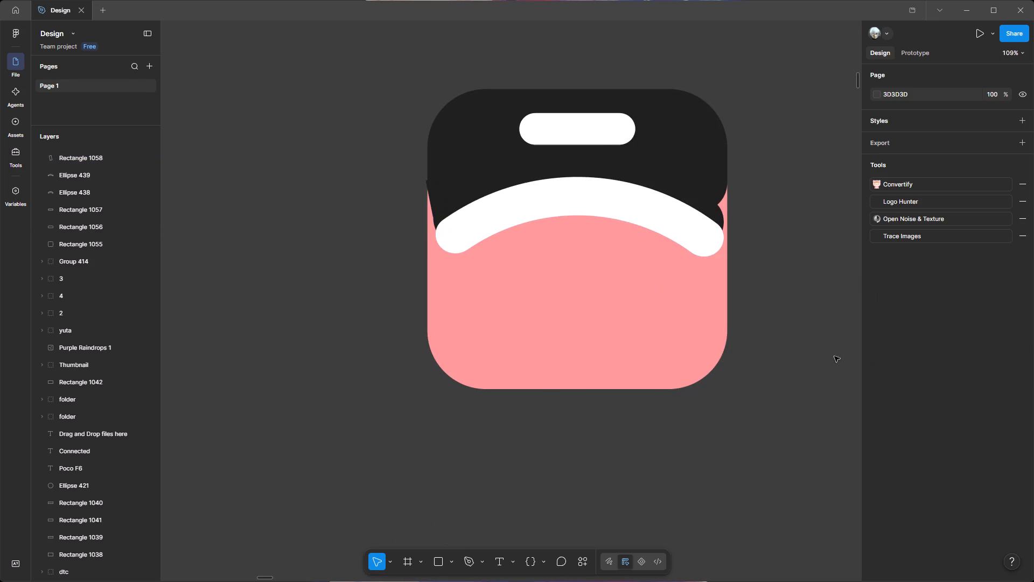
Shift the dark patch to follow the arch's edge and lengthen it to about 79.33 × 29 at X -81416.99, Y -90852.95.
key(space)
key(space)
key(space)
key(space)
key(space)
key(space)
key(space)
key(space)
key(space)
key(space)
key(space)
key(space)
key(space)
key(space)
key(space)
key(space)
key(space)
key(space)
key(space)
key(space)
drag(794, 260, 761, 397)
ctrl+scroll(410, 342, up, 2)
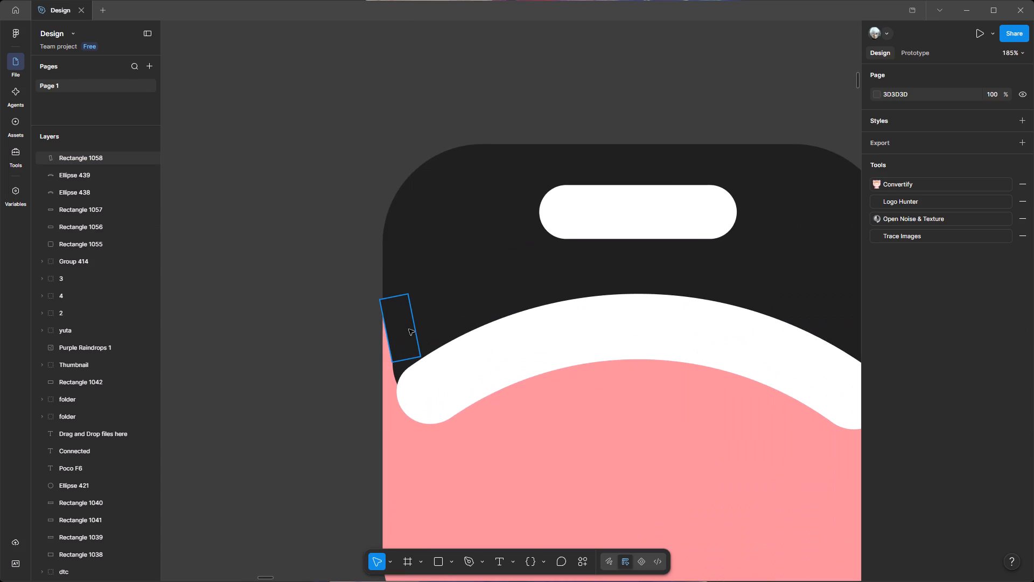
ctrl+click(406, 331)
ctrl+scroll(400, 348, up, 3)
drag(399, 347, 395, 361)
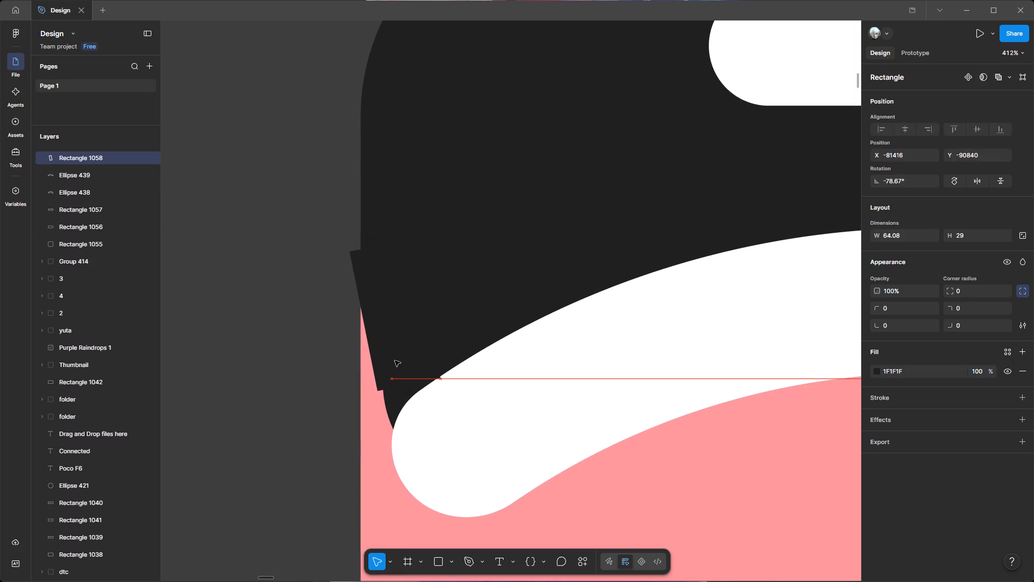
drag(395, 361, 401, 362)
drag(381, 255, 381, 216)
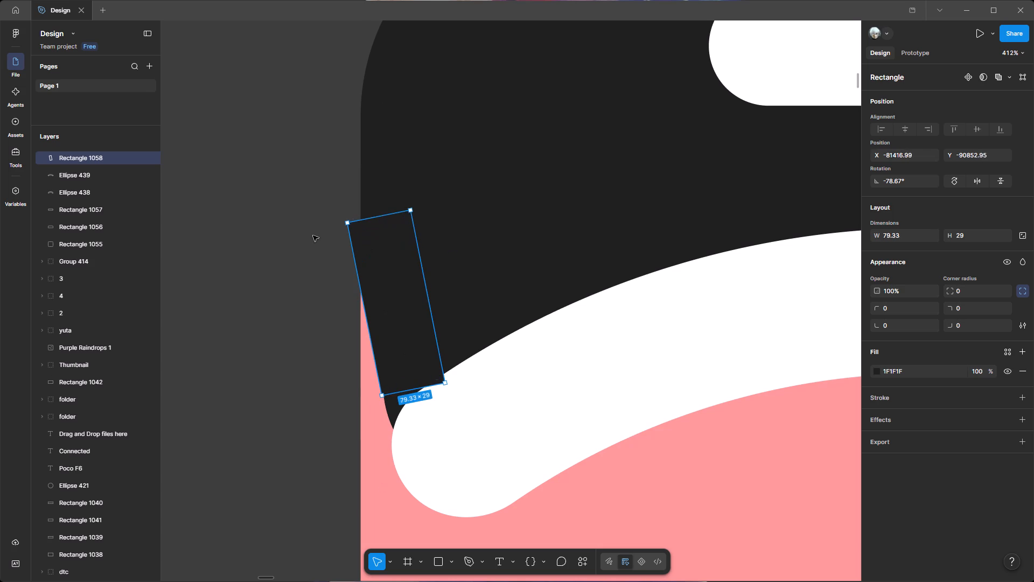
click(313, 235)
Examine the patched left side of the icon alongside the neighbouring icons.
ctrl+scroll(313, 235, down, 8)
key(space)
key(space)
key(space)
key(space)
key(space)
key(space)
key(space)
key(space)
key(space)
key(space)
key(space)
key(space)
key(space)
key(space)
drag(488, 247, 513, 309)
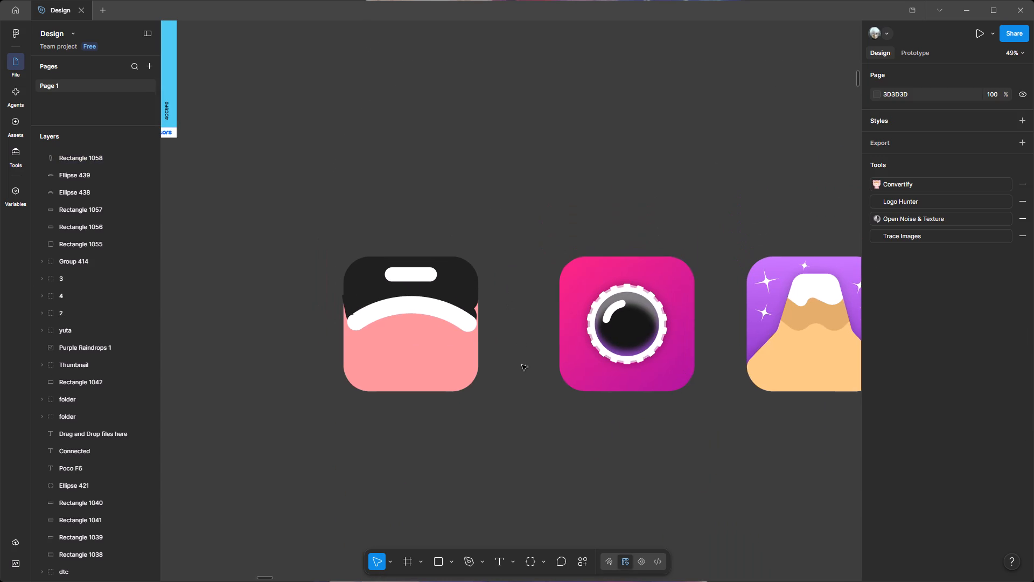
ctrl+scroll(371, 265, up, 3)
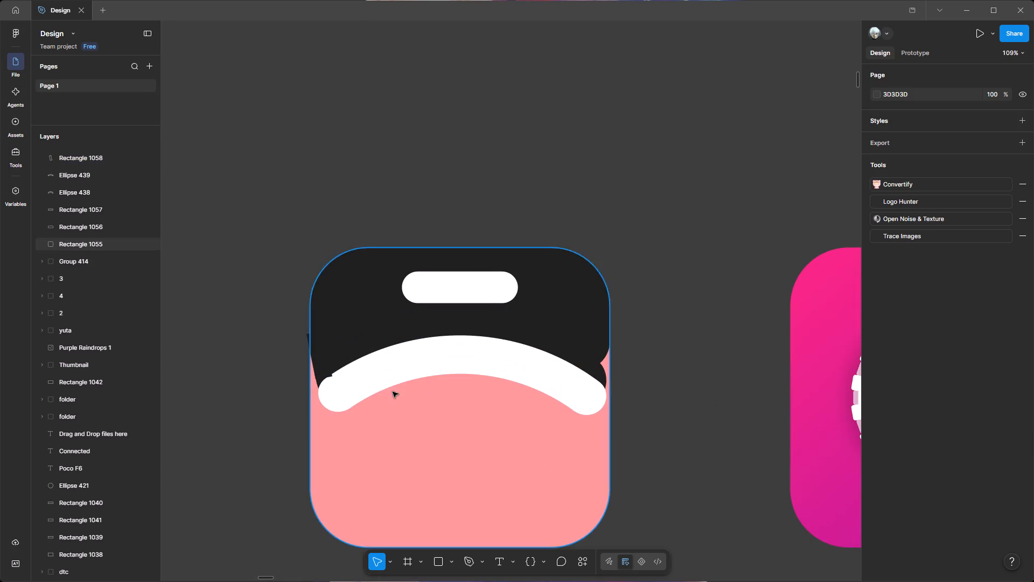
Delete the small dark patch covering the gap beside the arch's end.
ctrl+click(329, 361)
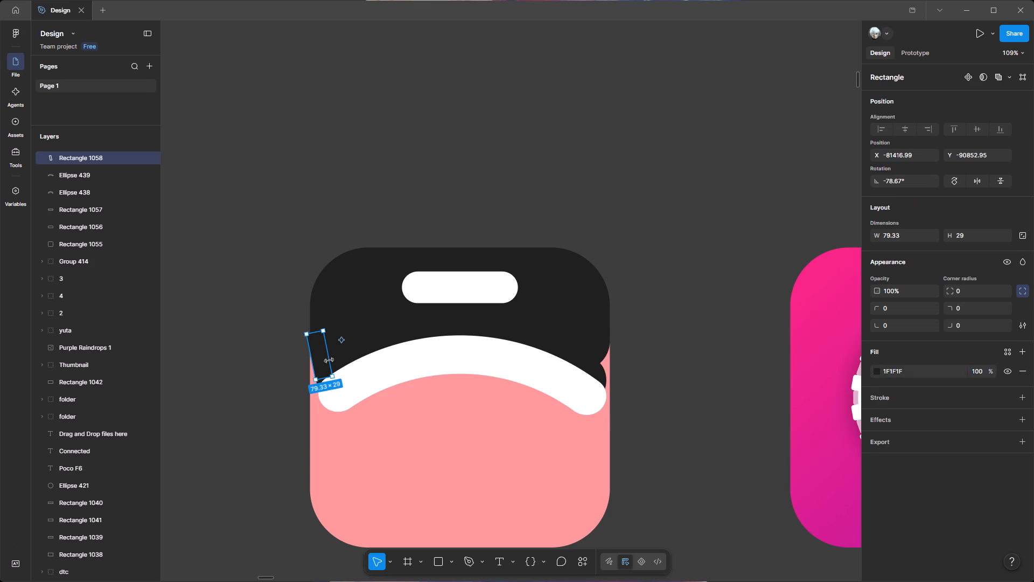
key(Delete)
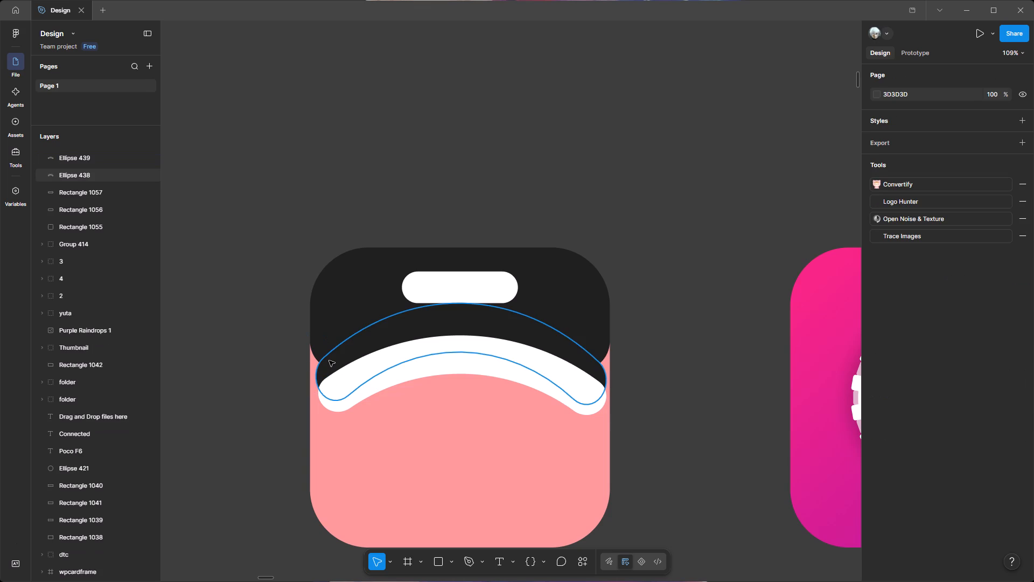
Examine the unpatched edges of the dark section and arch, and compare the icon with its neighbours.
click(329, 361)
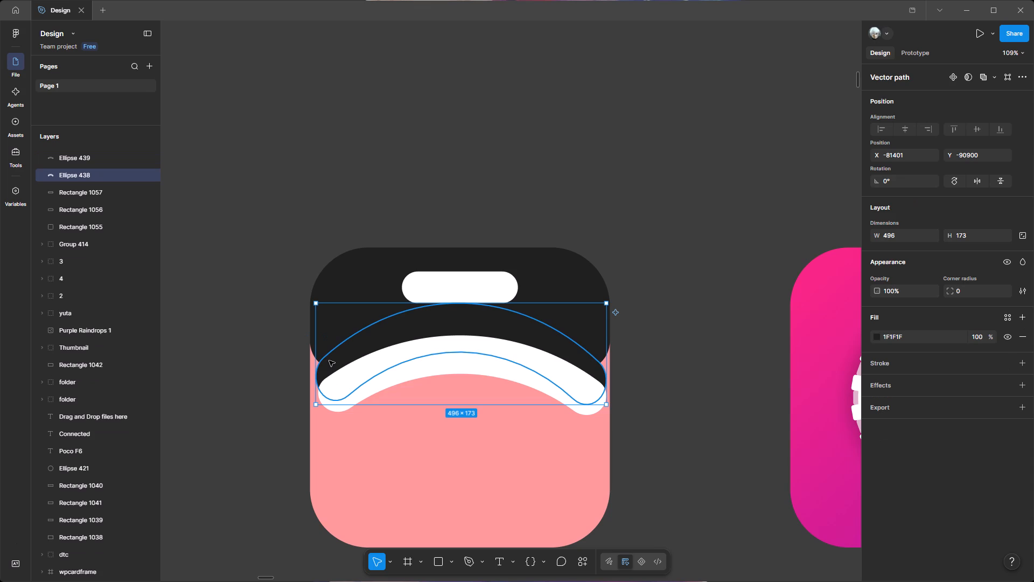
click(655, 446)
ctrl+scroll(655, 446, down, 5)
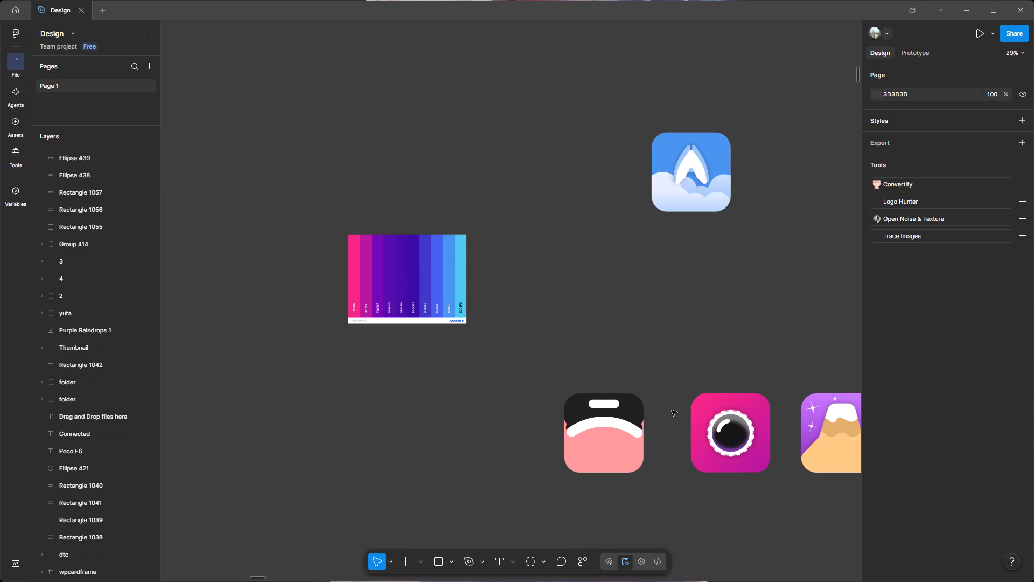
ctrl+scroll(672, 410, up, 7)
ctrl+drag(613, 461, 667, 381)
ctrl+drag(630, 412, 697, 320)
ctrl+scroll(680, 407, down, 2)
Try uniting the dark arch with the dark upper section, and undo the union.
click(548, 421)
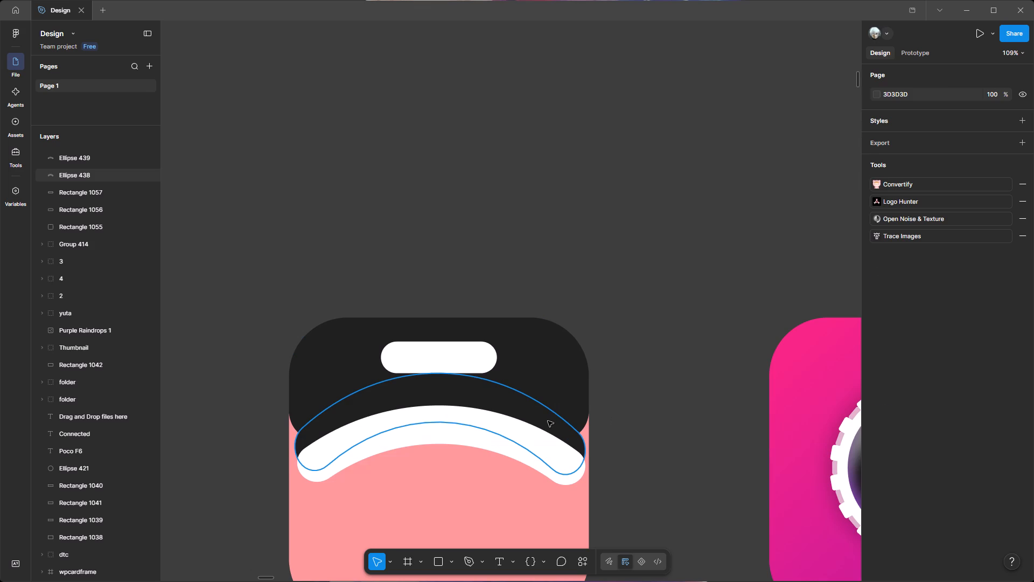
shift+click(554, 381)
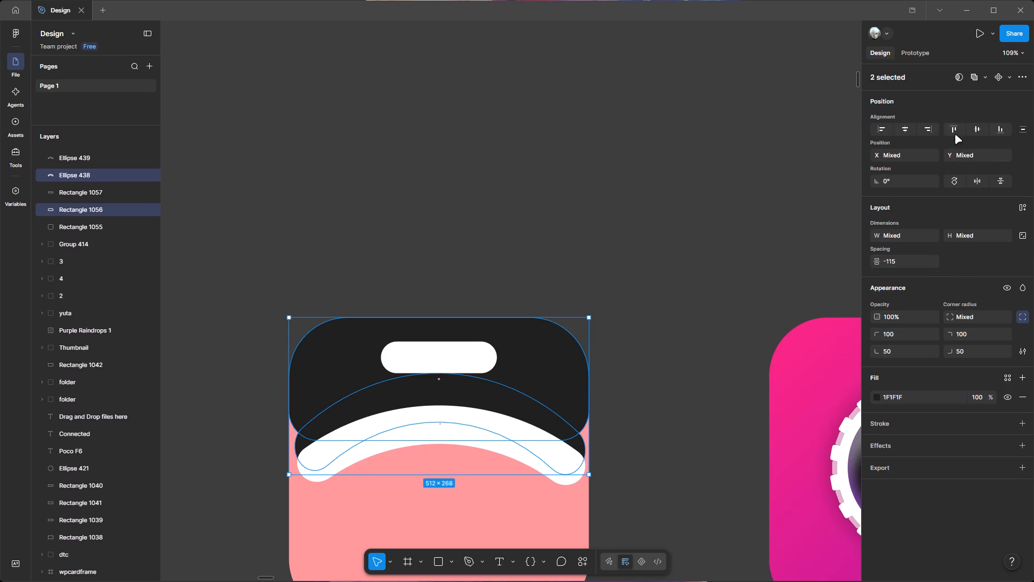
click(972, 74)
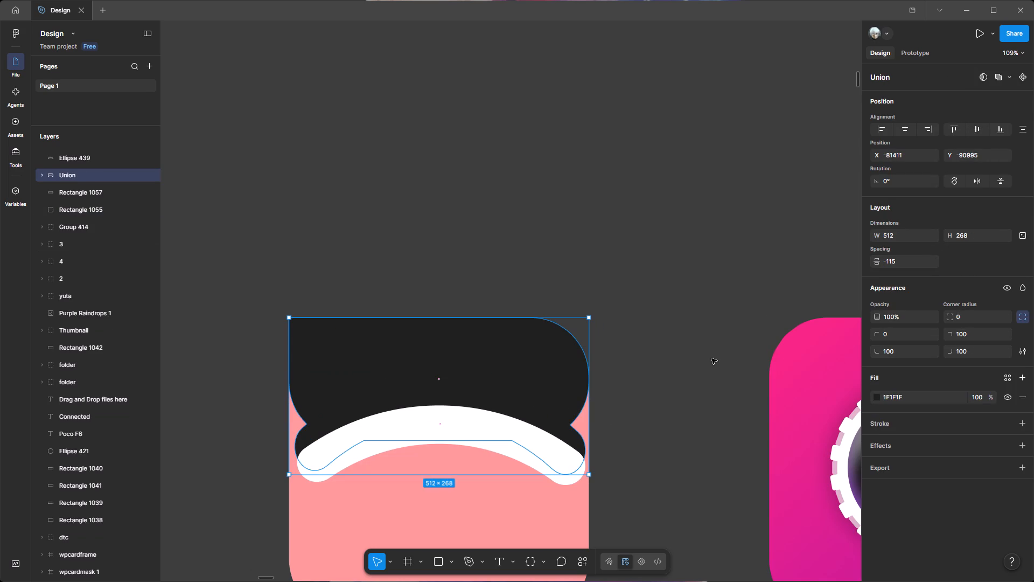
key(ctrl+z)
Flatten the dark arch and the dark upper section individually into vector paths.
click(123, 203)
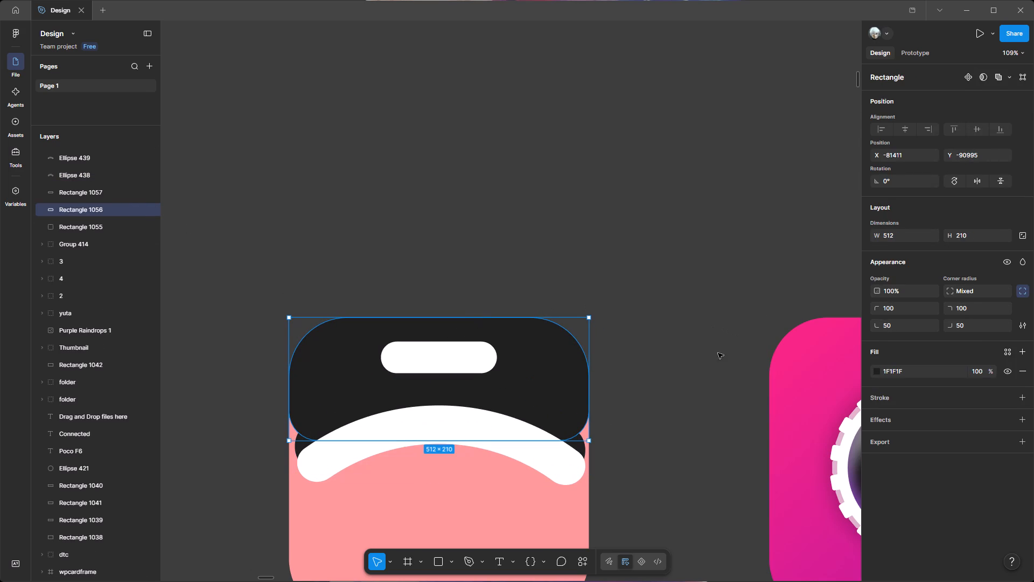
click(92, 170)
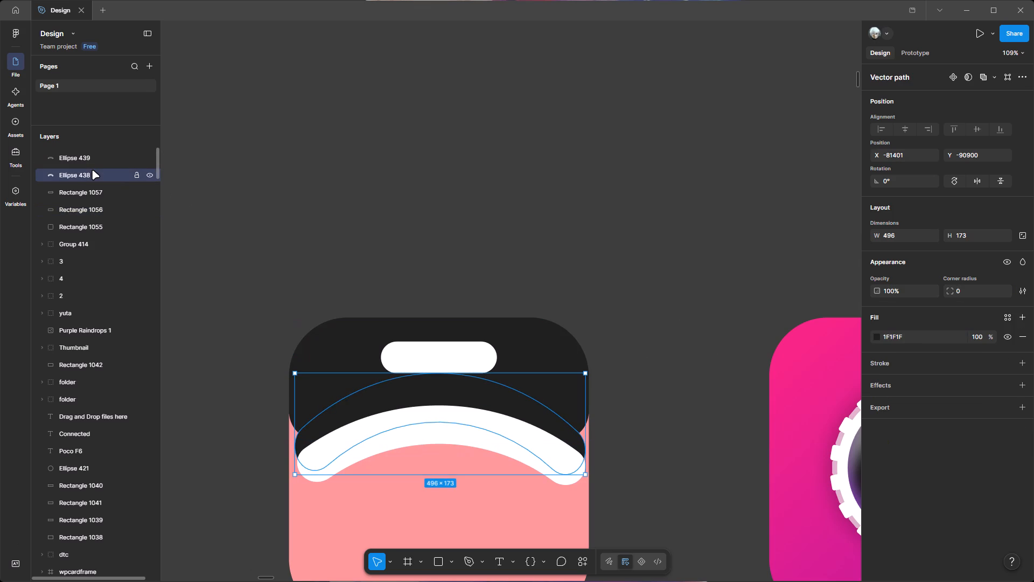
key(ctrl+e)
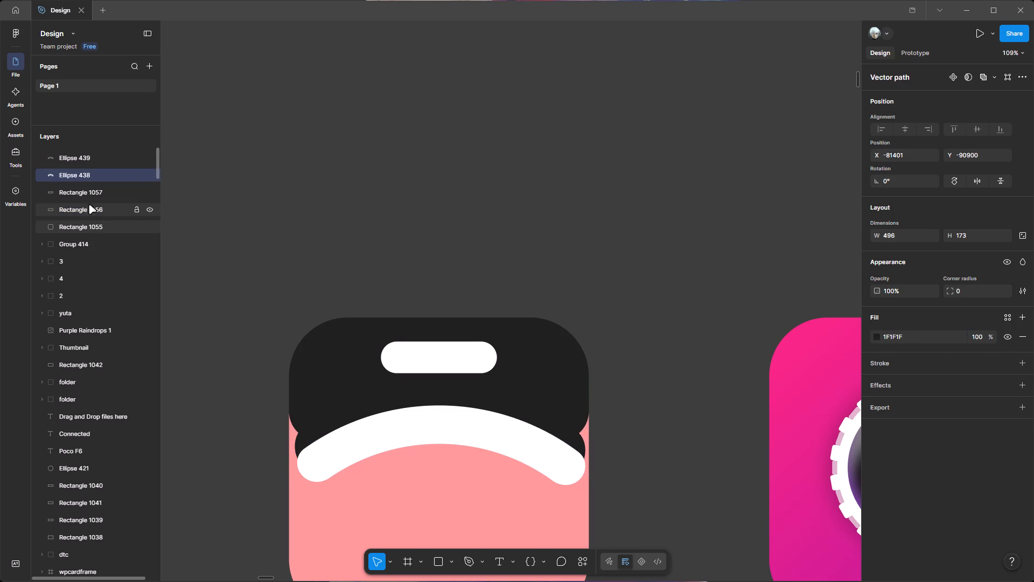
click(97, 206)
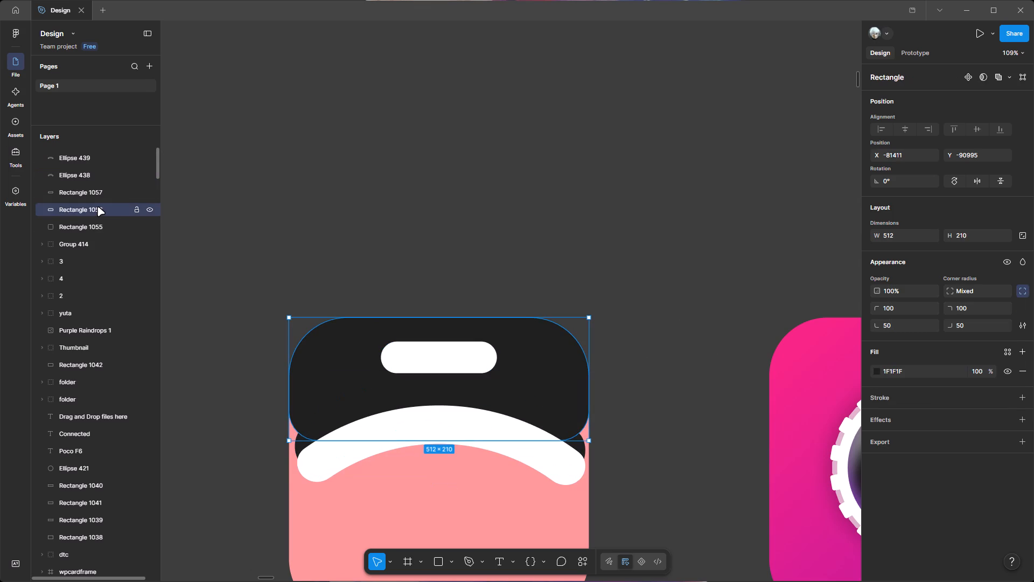
key(ctrl+e)
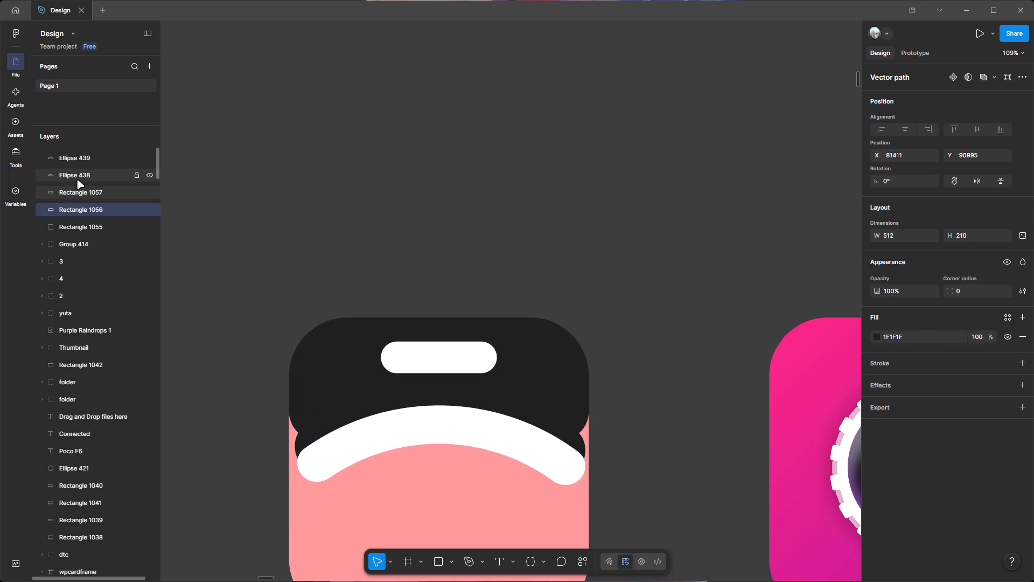
Reorder the dark arch layer so it sits beneath the pill and directly above the dark upper section.
click(77, 179)
drag(77, 174, 77, 207)
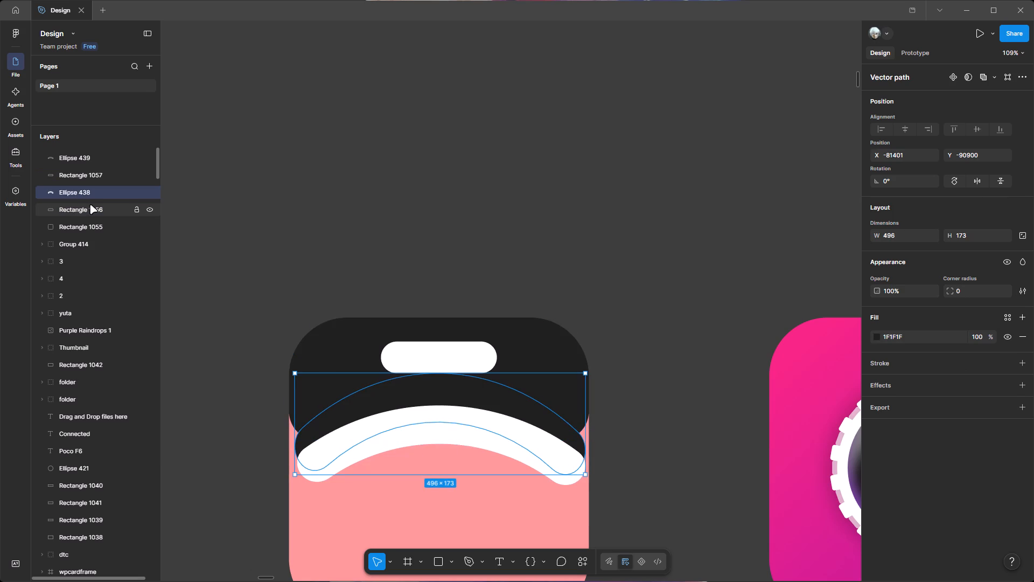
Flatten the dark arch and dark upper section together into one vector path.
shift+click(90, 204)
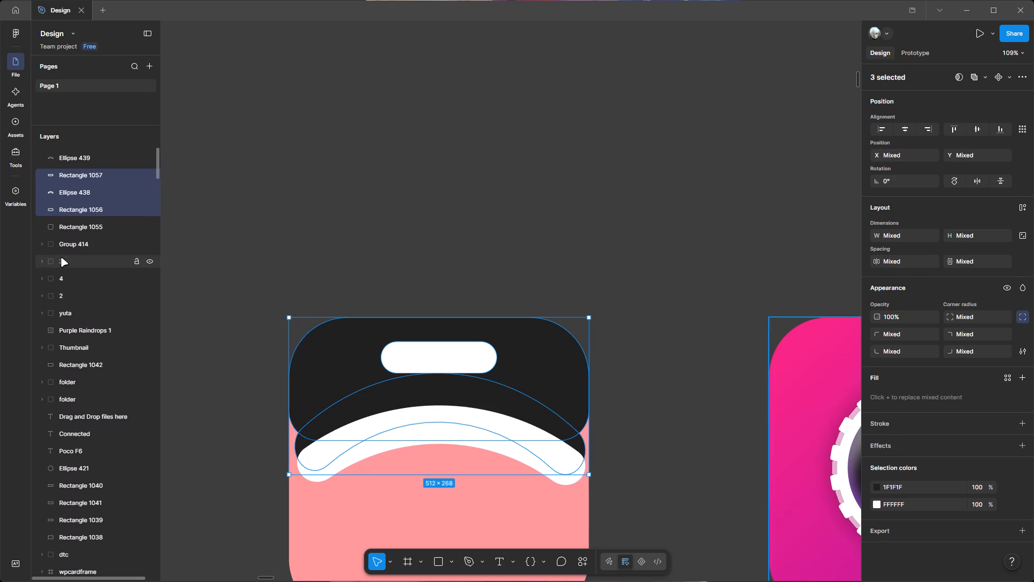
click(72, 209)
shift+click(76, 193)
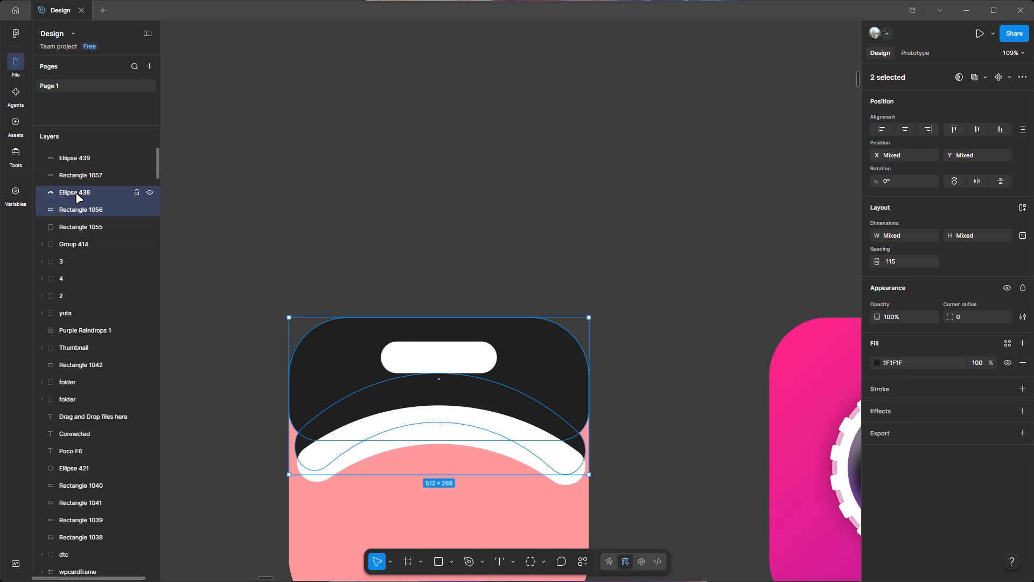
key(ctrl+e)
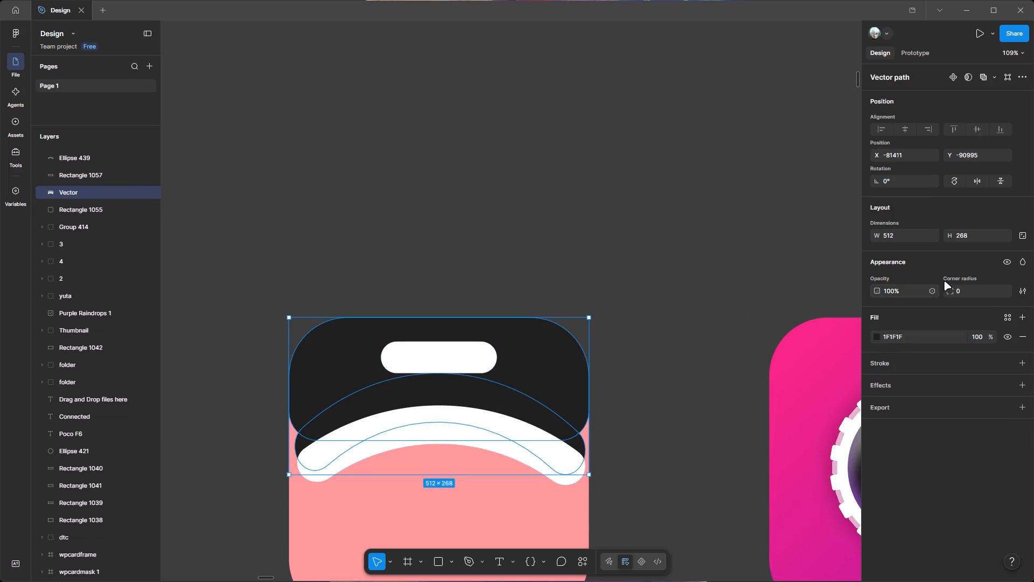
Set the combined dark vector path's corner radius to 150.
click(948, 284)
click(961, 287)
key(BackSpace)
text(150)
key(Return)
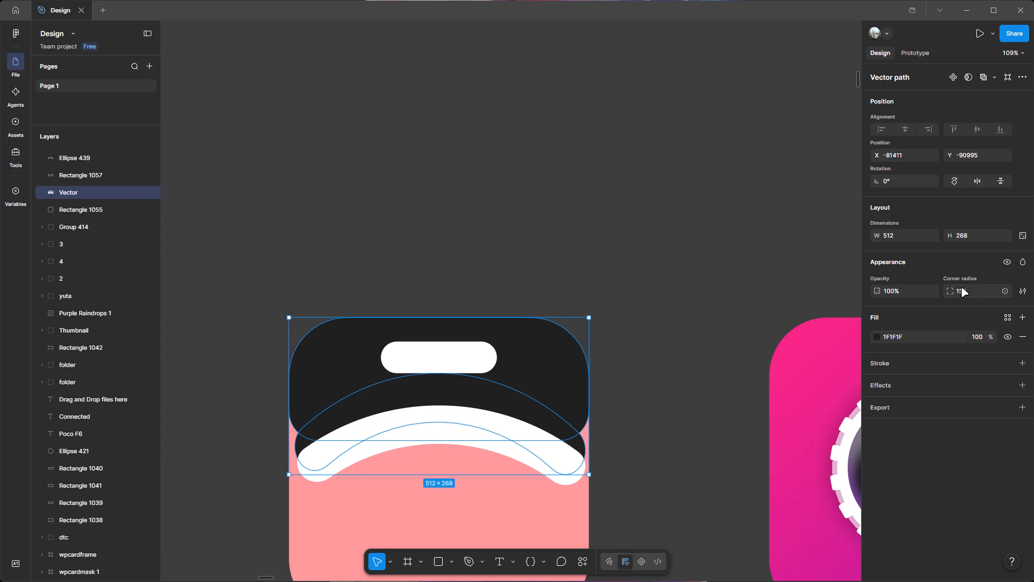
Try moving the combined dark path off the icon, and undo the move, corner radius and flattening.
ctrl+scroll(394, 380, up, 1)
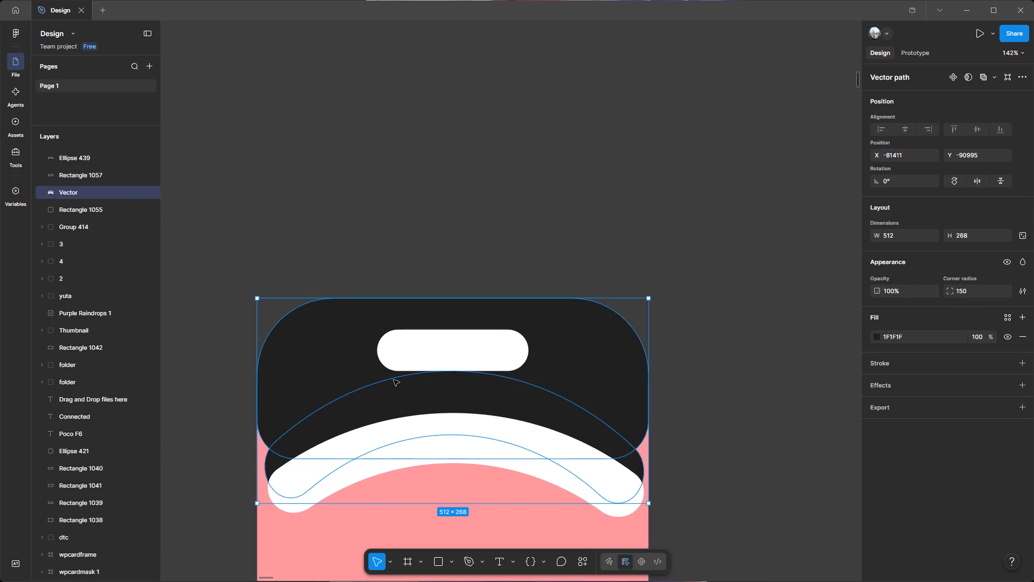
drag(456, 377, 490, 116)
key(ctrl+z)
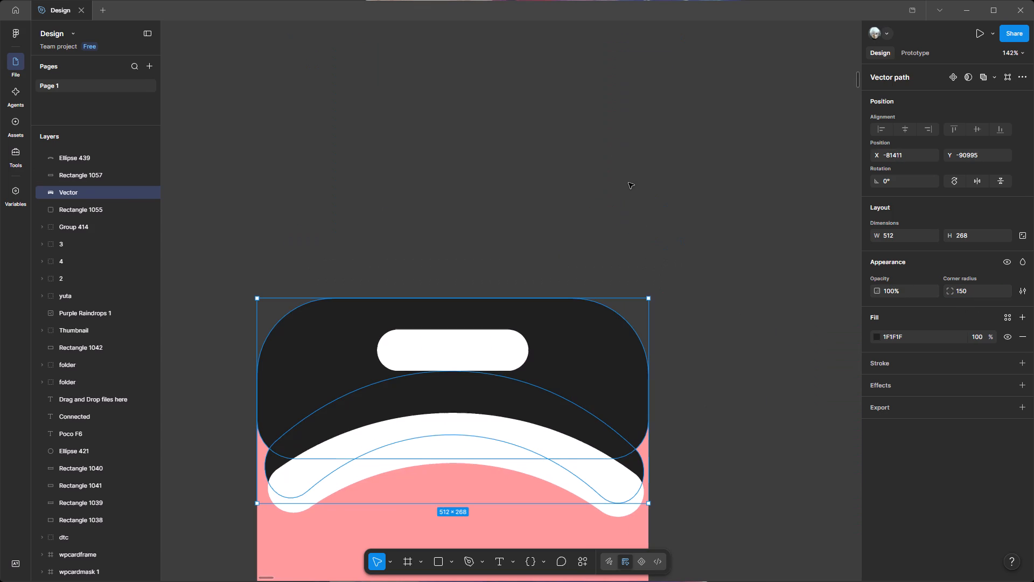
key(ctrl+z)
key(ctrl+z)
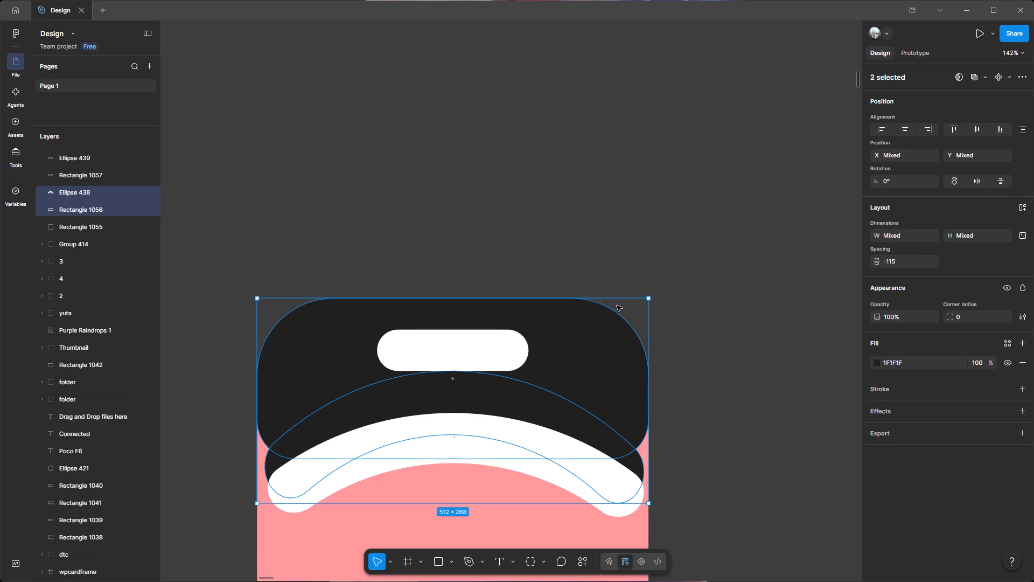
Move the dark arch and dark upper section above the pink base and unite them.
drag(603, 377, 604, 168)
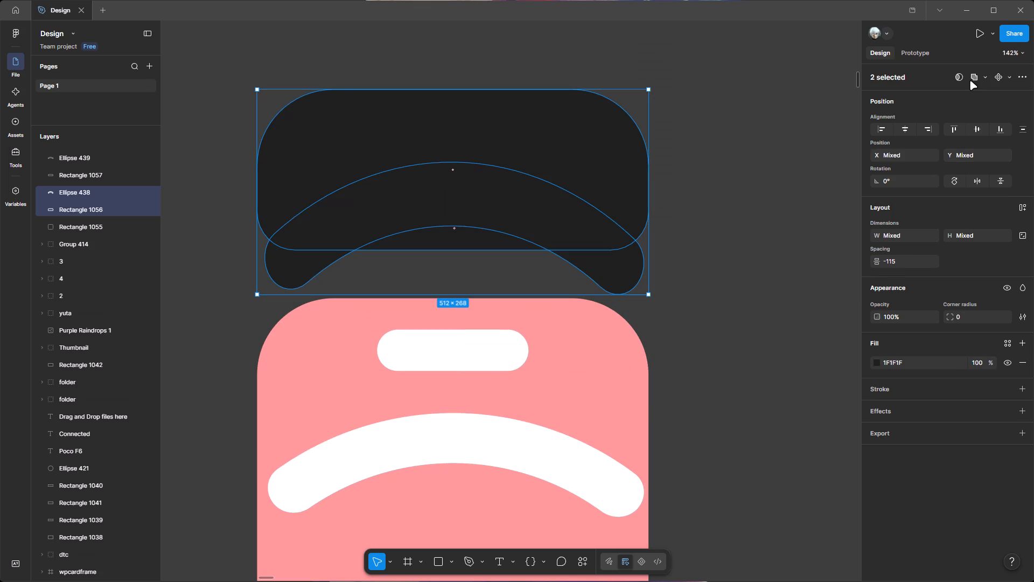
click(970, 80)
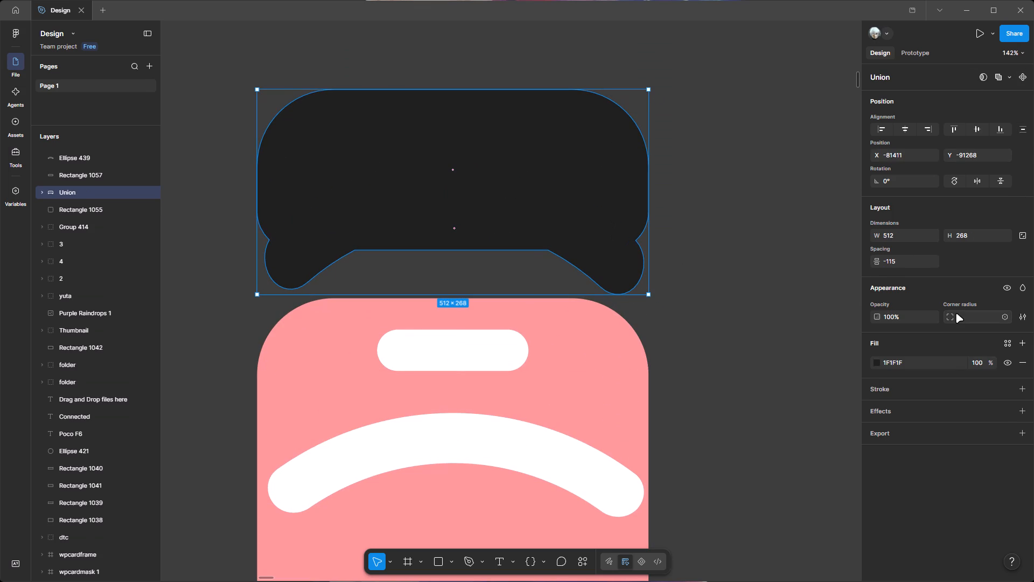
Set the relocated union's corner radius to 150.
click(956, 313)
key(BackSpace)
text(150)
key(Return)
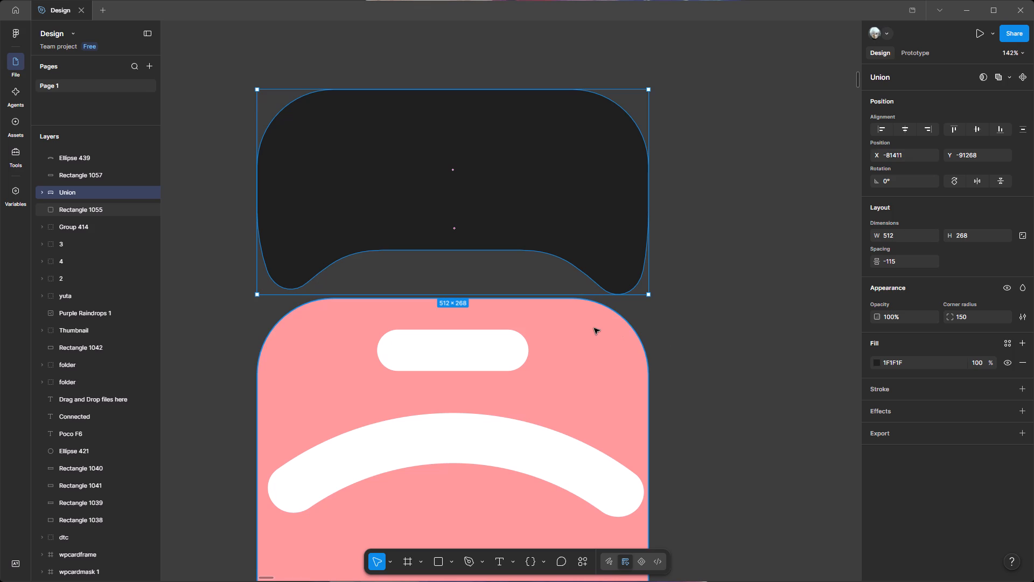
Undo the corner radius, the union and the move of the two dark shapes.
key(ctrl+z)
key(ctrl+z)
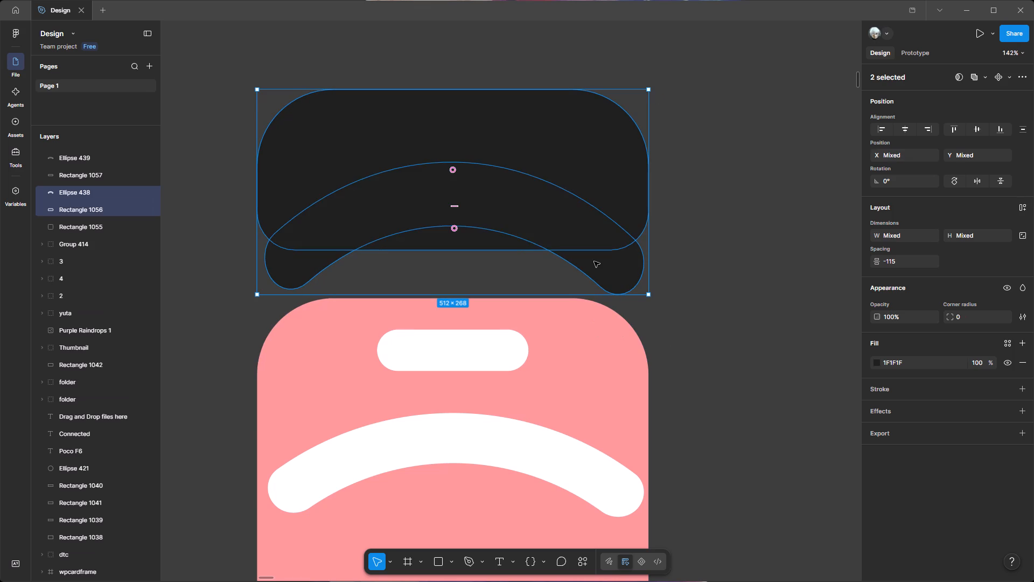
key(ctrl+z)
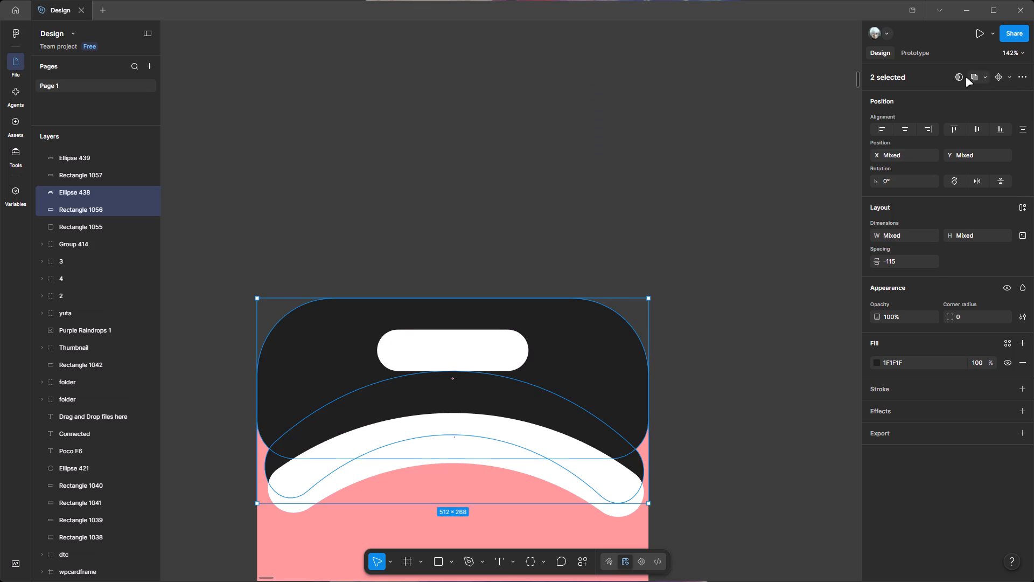
Unite the dark arch and dark upper section in place on the icon.
click(979, 77)
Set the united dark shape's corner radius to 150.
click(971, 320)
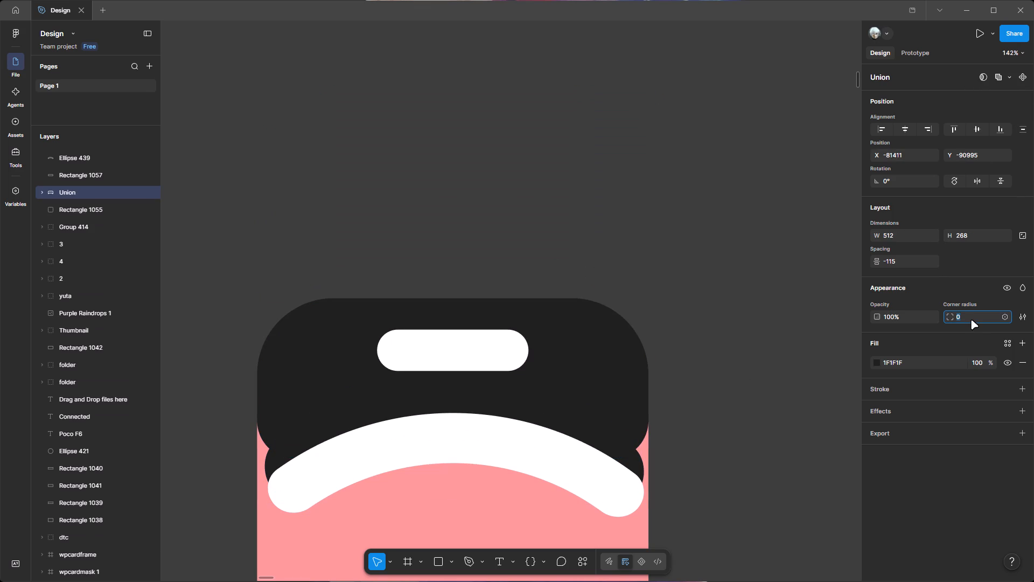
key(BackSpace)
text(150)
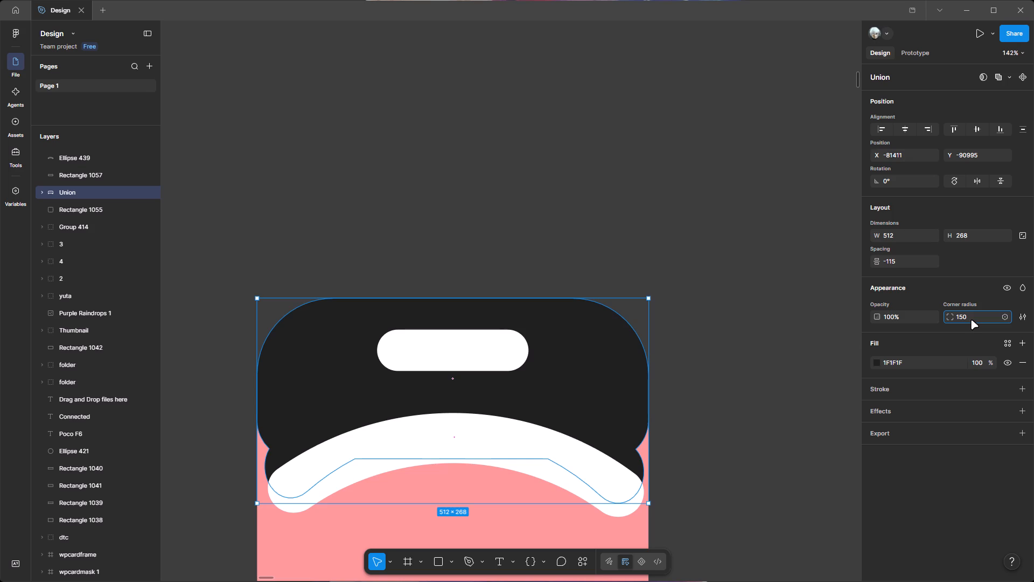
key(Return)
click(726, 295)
Examine the smoothed dark section and how its sides meet the white arch.
ctrl+scroll(726, 295, down, 3)
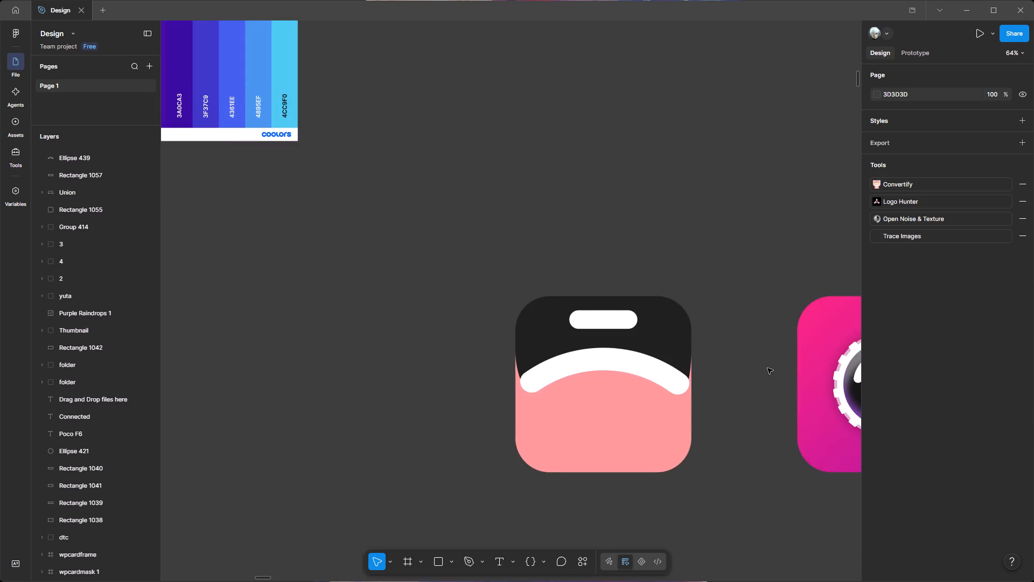
key(space)
key(space)
key(space)
key(space)
key(space)
key(space)
key(space)
key(space)
key(space)
drag(768, 370, 718, 309)
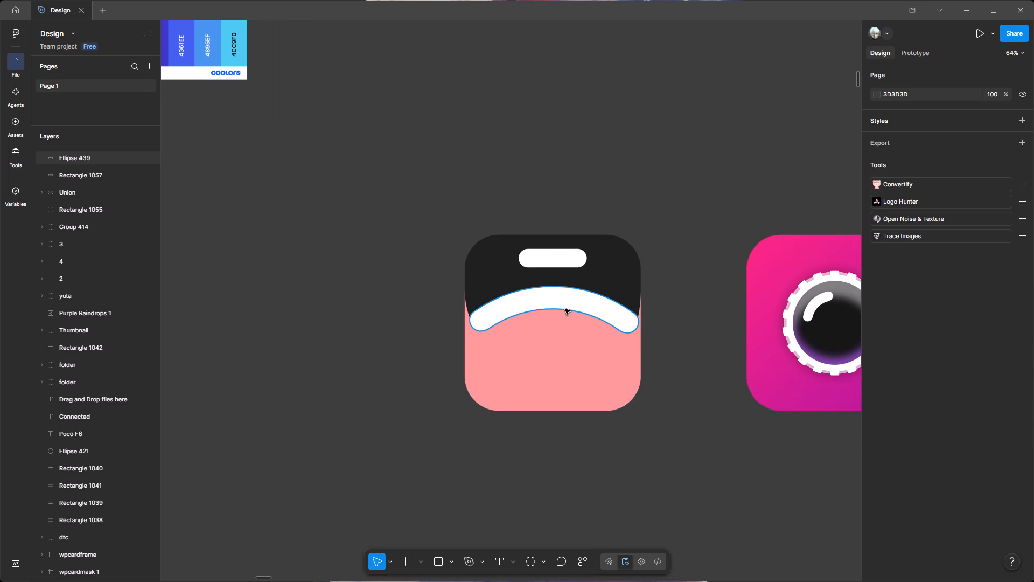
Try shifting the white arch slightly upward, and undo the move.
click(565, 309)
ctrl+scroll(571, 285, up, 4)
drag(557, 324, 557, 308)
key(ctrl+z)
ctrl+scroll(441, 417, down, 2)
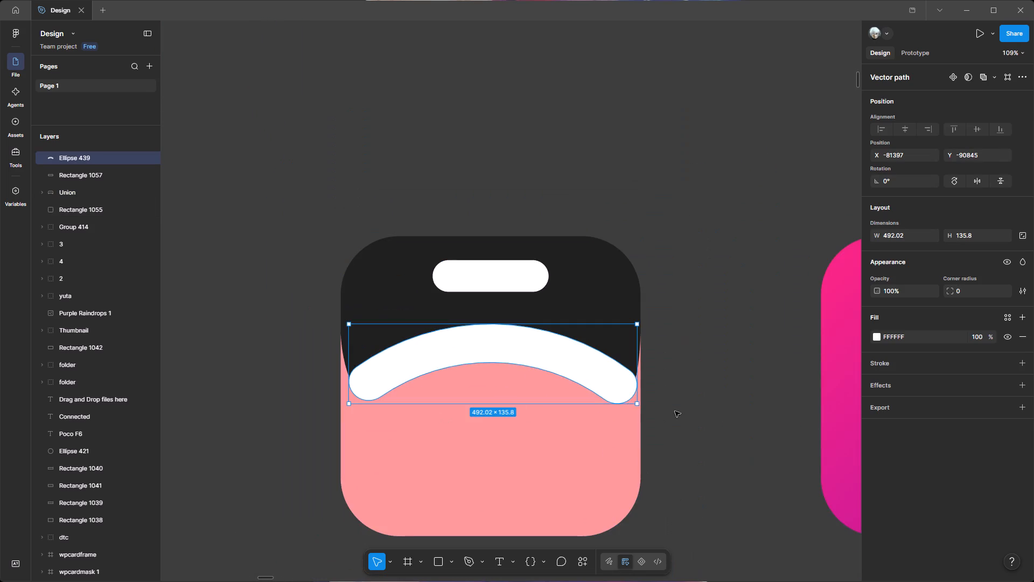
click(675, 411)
Set the united dark section's corner radius to 59.
ctrl+scroll(675, 411, down, 2)
key(space)
key(space)
key(space)
drag(697, 364, 672, 386)
click(605, 367)
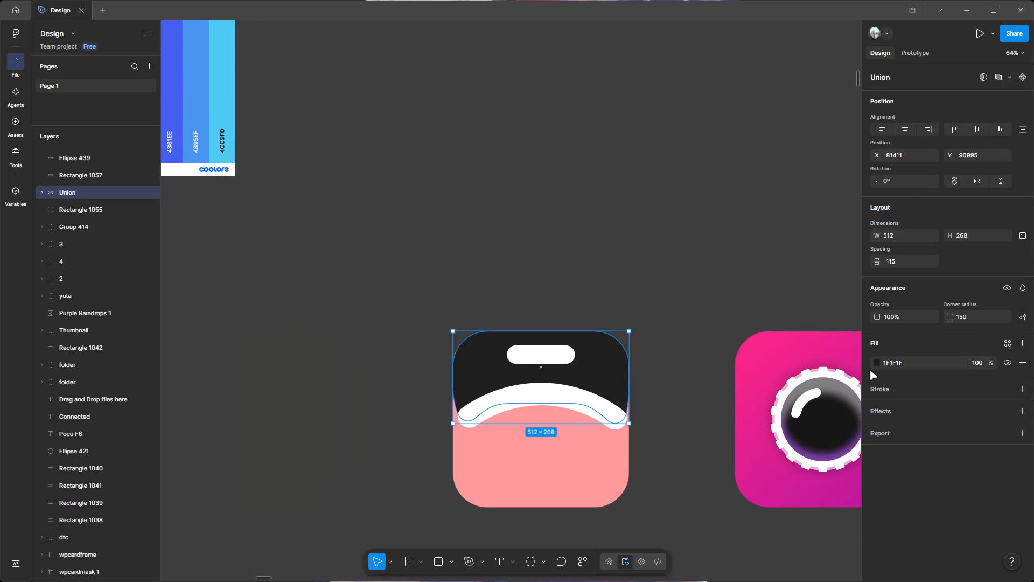
click(959, 315)
key(BackSpace)
text(59)
key(Return)
click(680, 306)
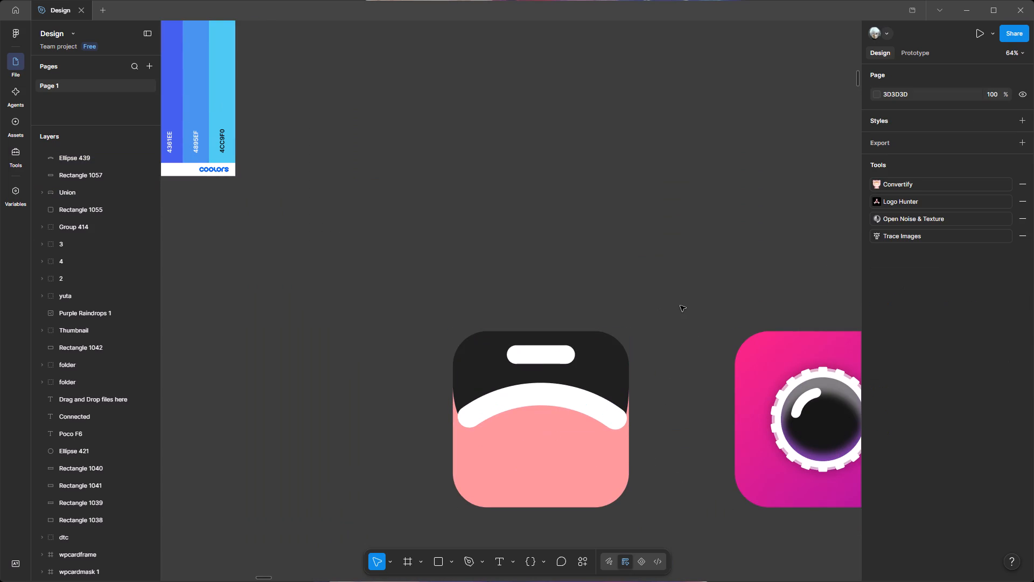
Examine the cap-like icon alongside the neighbouring app icons.
ctrl+scroll(694, 347, down, 3)
key(space)
key(space)
key(space)
key(space)
key(space)
key(space)
key(space)
key(space)
key(space)
drag(712, 422, 659, 415)
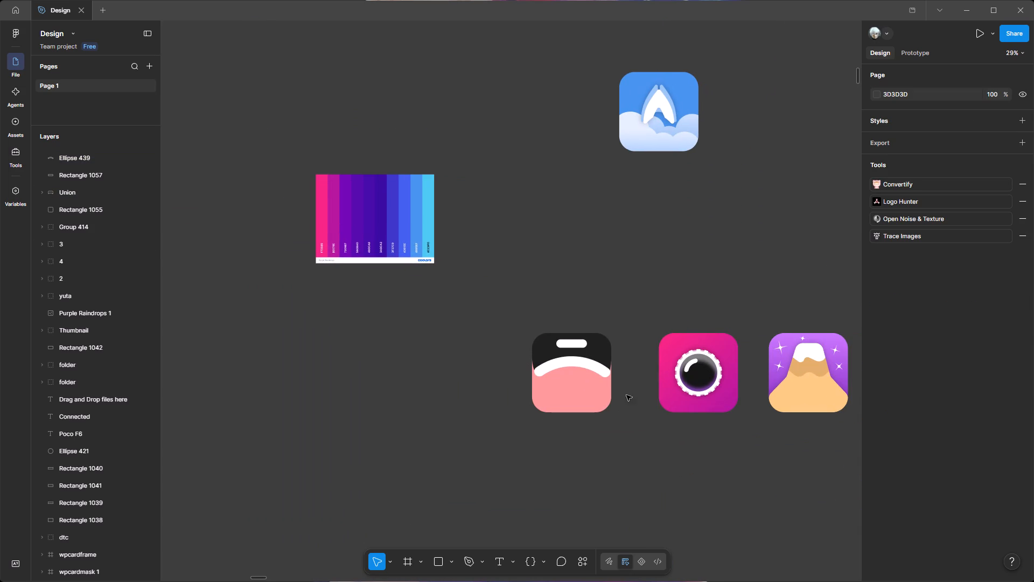
Narrow the arched shape inside the dark union to 468 wide and recentre it on the icon.
ctrl+scroll(628, 376, up, 5)
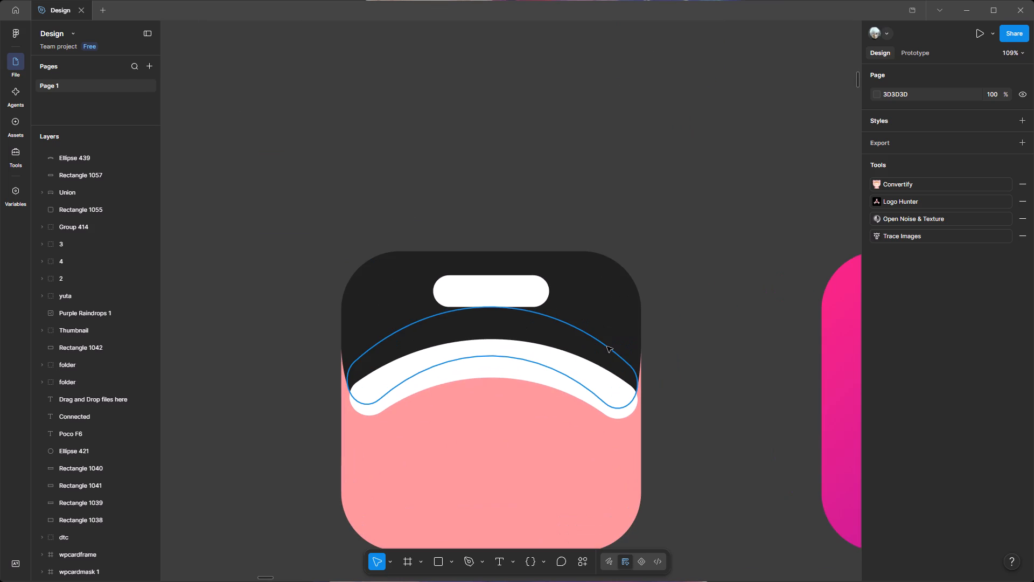
ctrl+click(607, 347)
drag(636, 369, 632, 368)
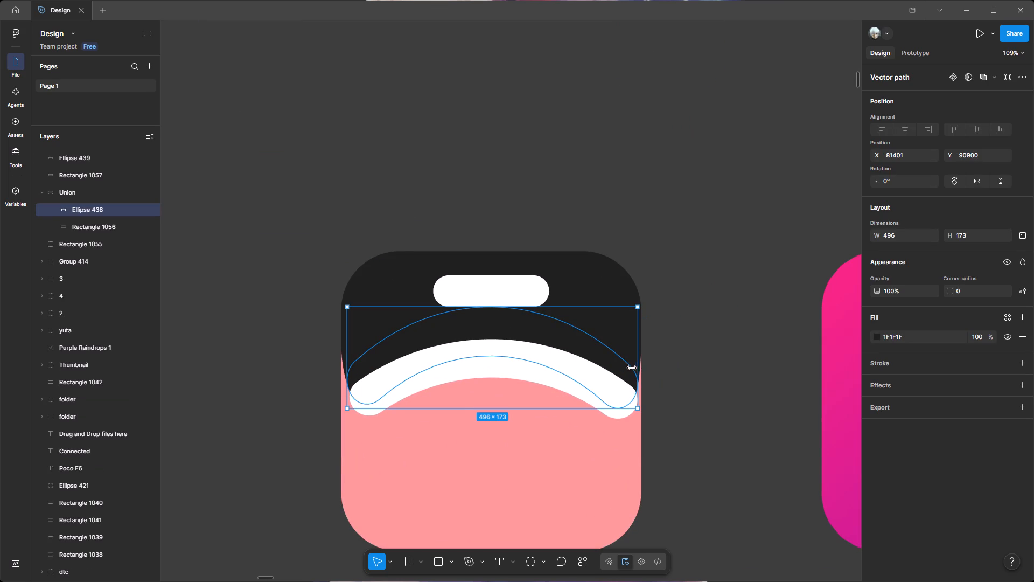
drag(632, 368, 621, 368)
drag(532, 334, 543, 332)
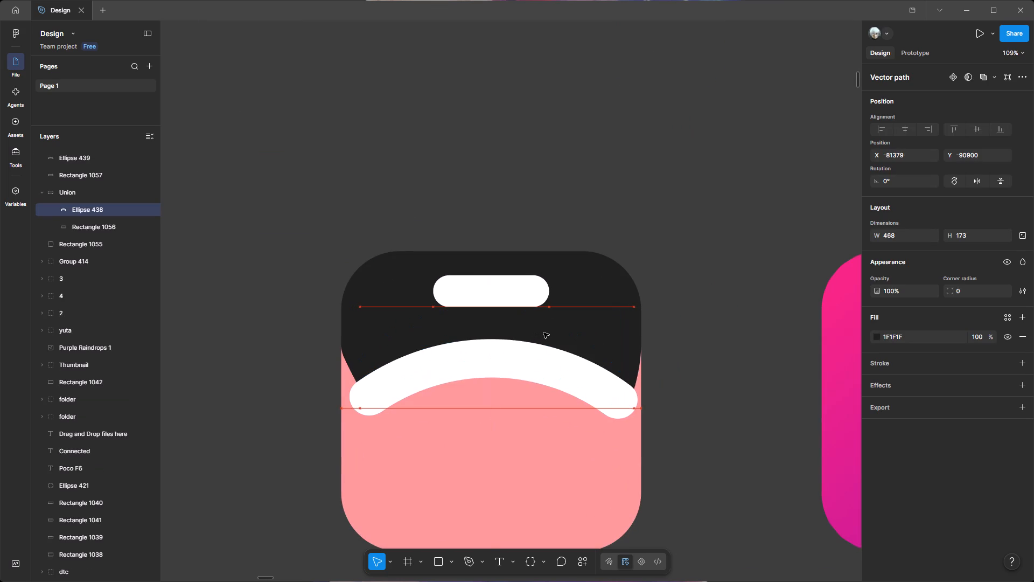
drag(543, 332, 540, 332)
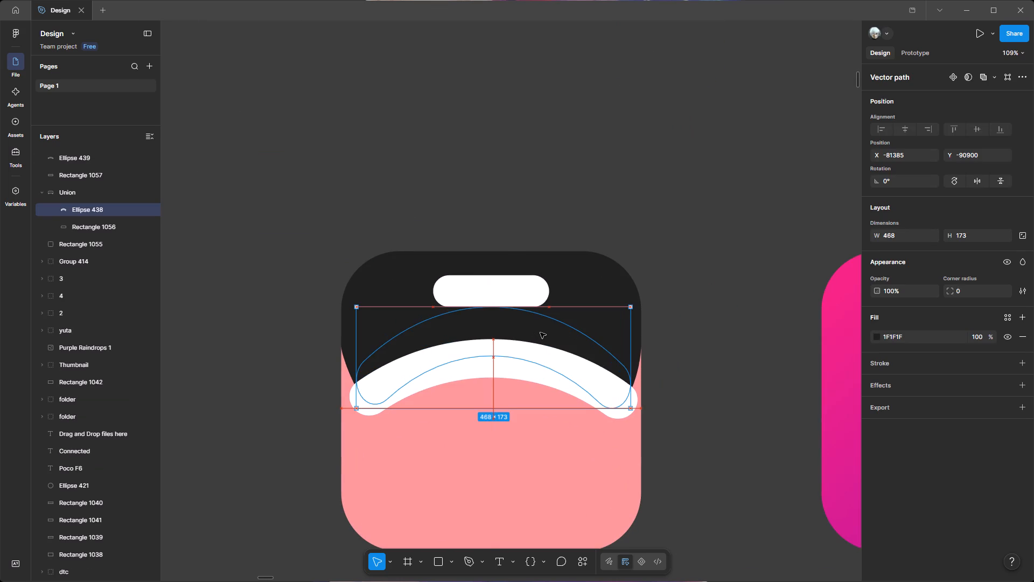
drag(540, 332, 539, 332)
Examine the narrowed dark section of the cap-like icon alongside the neighbouring app icons.
click(703, 332)
ctrl+scroll(703, 332, down, 5)
key(space)
key(space)
key(space)
key(space)
key(space)
key(space)
drag(726, 354, 691, 355)
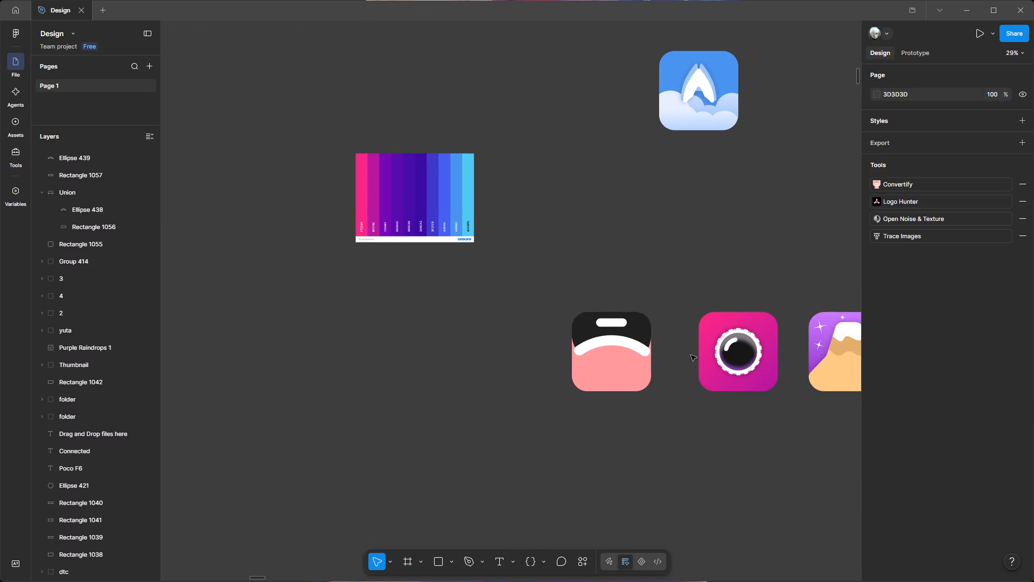
ctrl+scroll(667, 347, up, 2)
key(space)
drag(672, 340, 661, 334)
ctrl+scroll(607, 301, up, 3)
Move the white pill slightly down on the dark section, keeping it horizontally centred.
ctrl+click(542, 290)
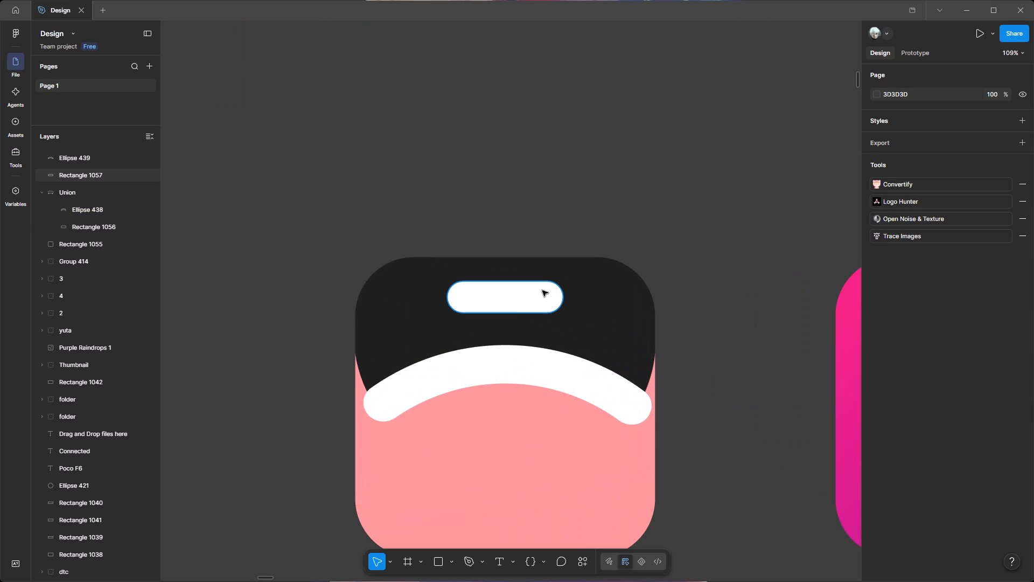
click(510, 294)
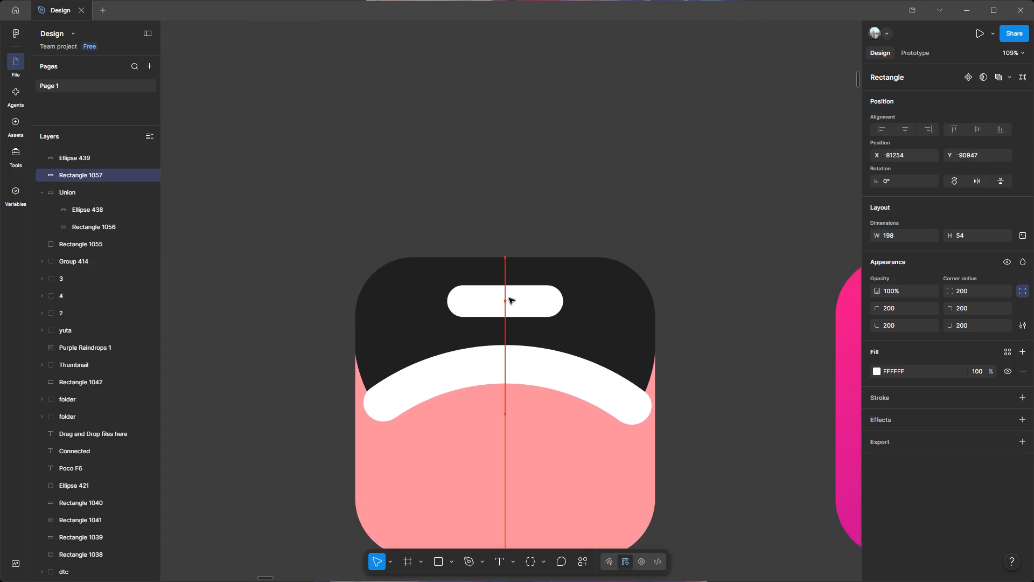
Examine the repositioned white pill on the cap-like icon alongside the neighbouring app icons.
click(707, 330)
ctrl+scroll(707, 330, down, 5)
key(space)
key(space)
key(space)
key(space)
key(space)
drag(751, 351, 720, 348)
key(space)
key(space)
key(space)
key(space)
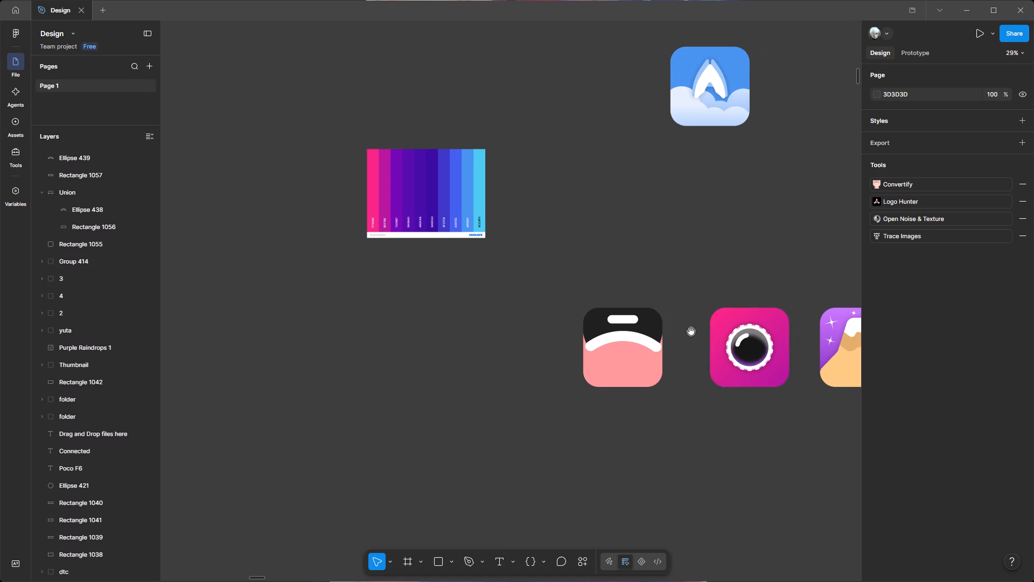
drag(691, 331, 631, 377)
Resize the white pill to 180 × 37 and recentre it horizontally on the dark section.
ctrl+scroll(571, 367, up, 3)
ctrl+click(564, 364)
ctrl+scroll(577, 364, up, 3)
drag(598, 364, 562, 364)
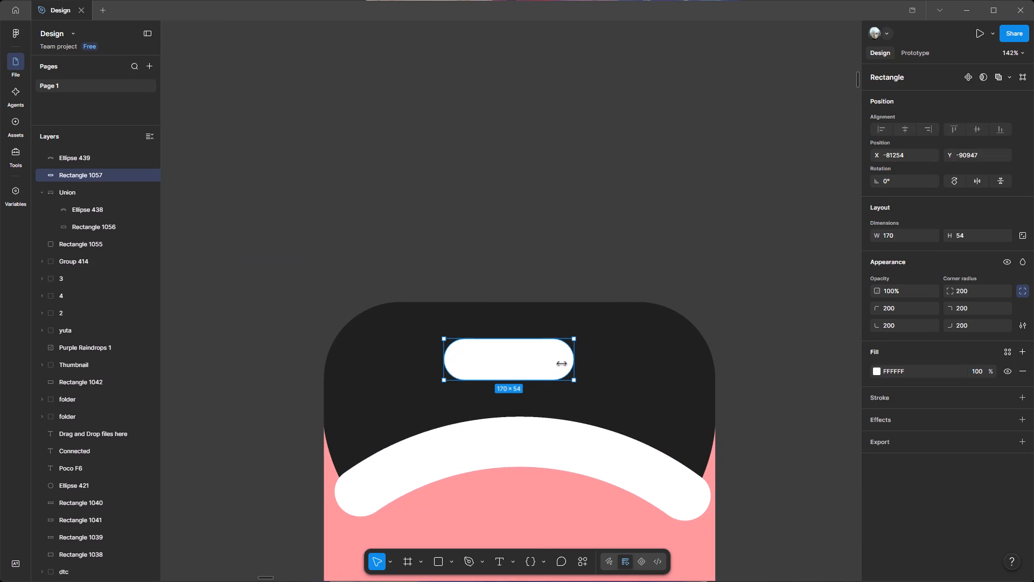
drag(562, 364, 547, 364)
drag(509, 338, 506, 361)
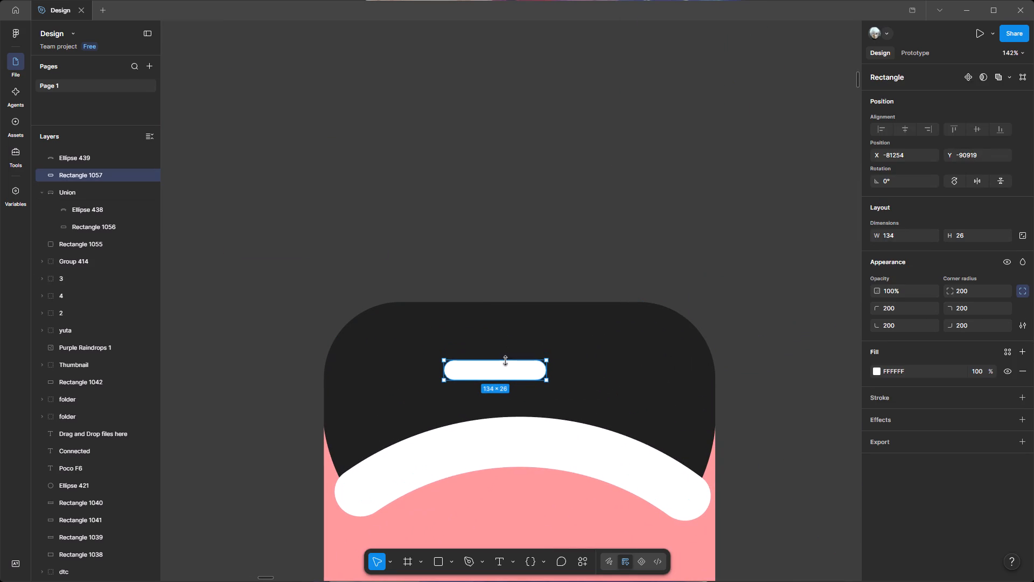
drag(506, 361, 504, 352)
drag(514, 370, 540, 365)
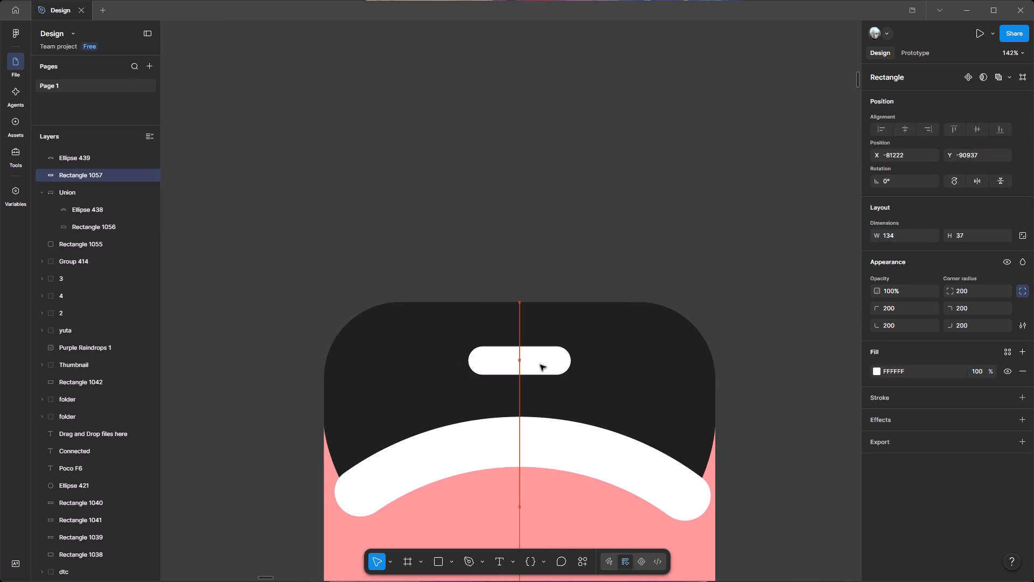
drag(540, 365, 539, 365)
drag(570, 362, 585, 362)
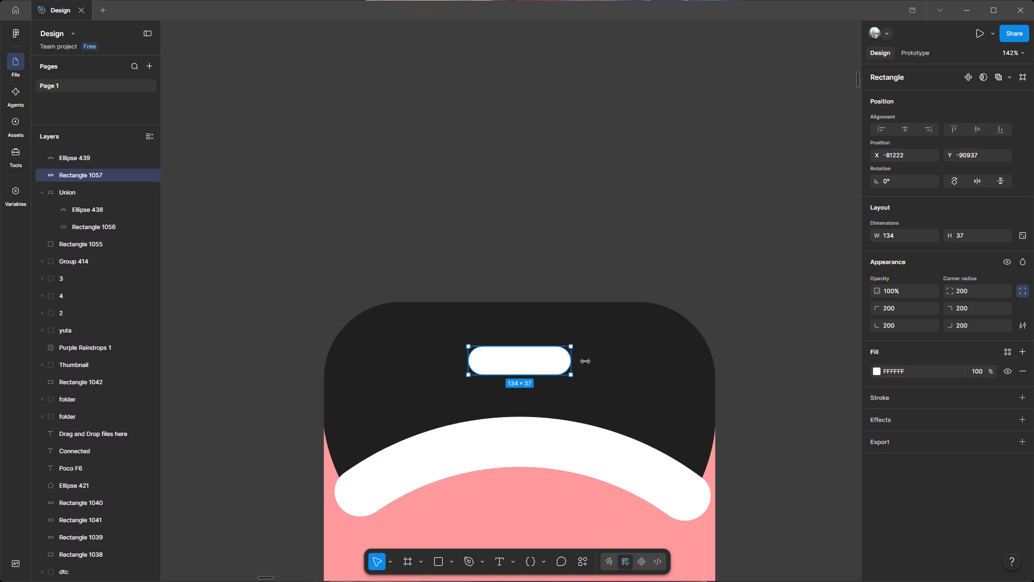
drag(585, 362, 606, 362)
drag(568, 364, 551, 366)
Examine the slimmer white pill on the icon alongside the neighbouring app icons.
click(754, 323)
ctrl+scroll(754, 323, down, 5)
key(space)
key(space)
key(space)
key(space)
key(space)
key(space)
drag(778, 335, 679, 336)
Place a default 100 × 100 rectangle over the white pill.
ctrl+scroll(594, 335, up, 2)
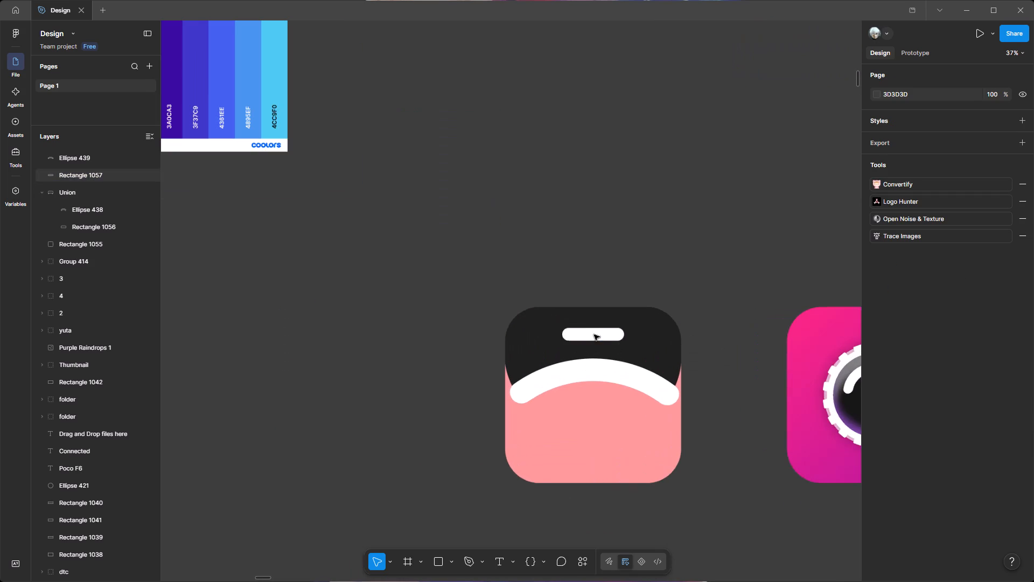
ctrl+click(588, 335)
ctrl+scroll(609, 335, up, 4)
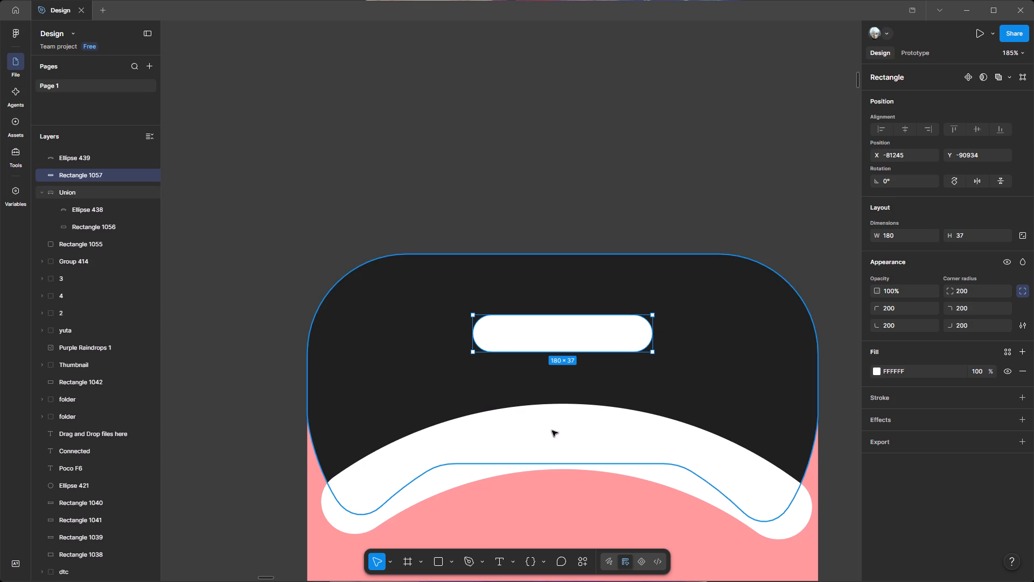
click(440, 561)
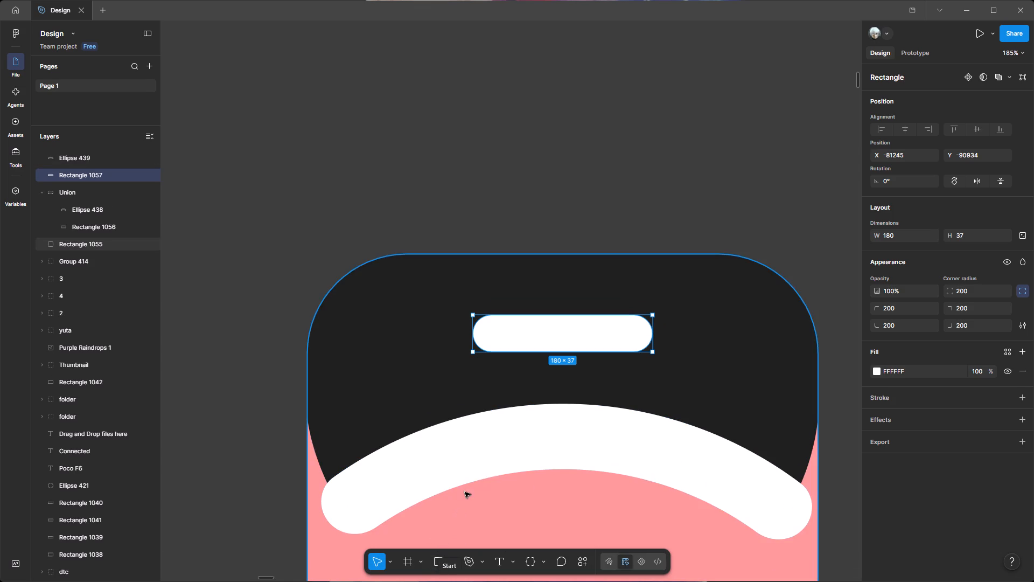
click(435, 558)
ctrl+scroll(549, 303, up, 2)
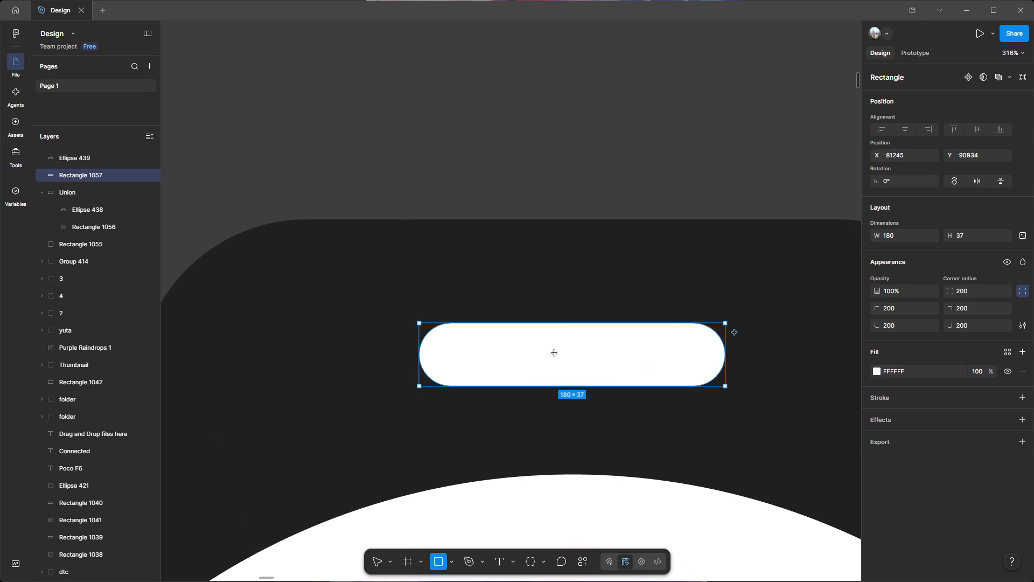
click(542, 344)
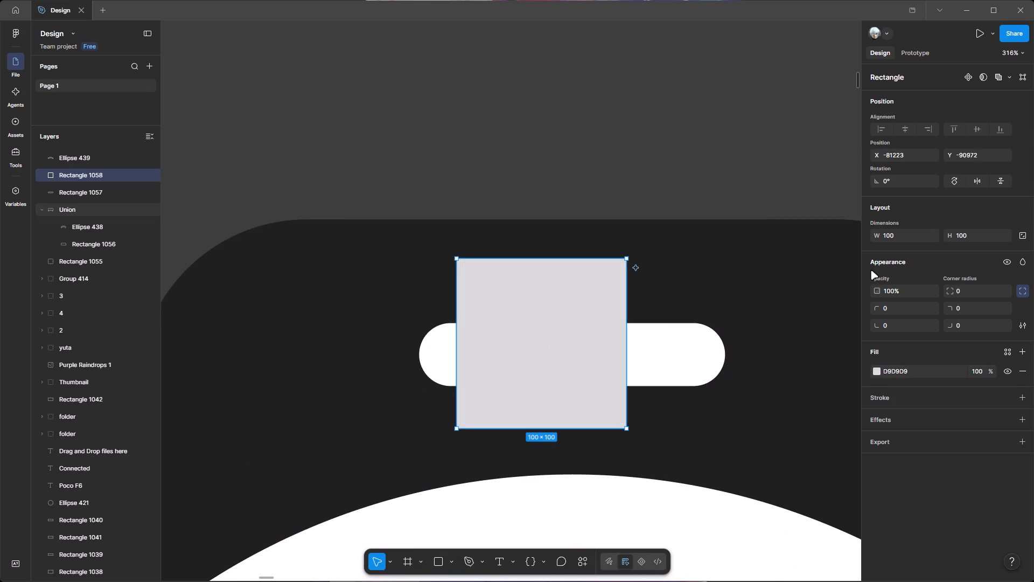
Lock the new rectangle's aspect ratio and set its height to 37, making it a 37 × 37 square.
click(970, 228)
click(1022, 239)
drag(954, 238, 517, 301)
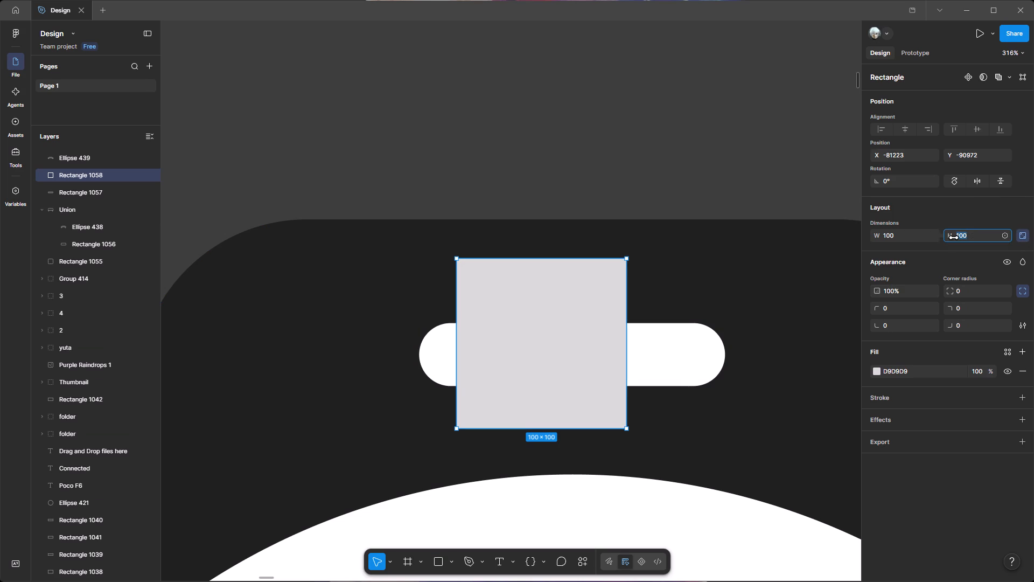
key(BackSpace)
text(37)
key(BackSpace)
key(BackSpace)
key(BackSpace)
key(BackSpace)
key(BackSpace)
key(BackSpace)
text(37)
key(Return)
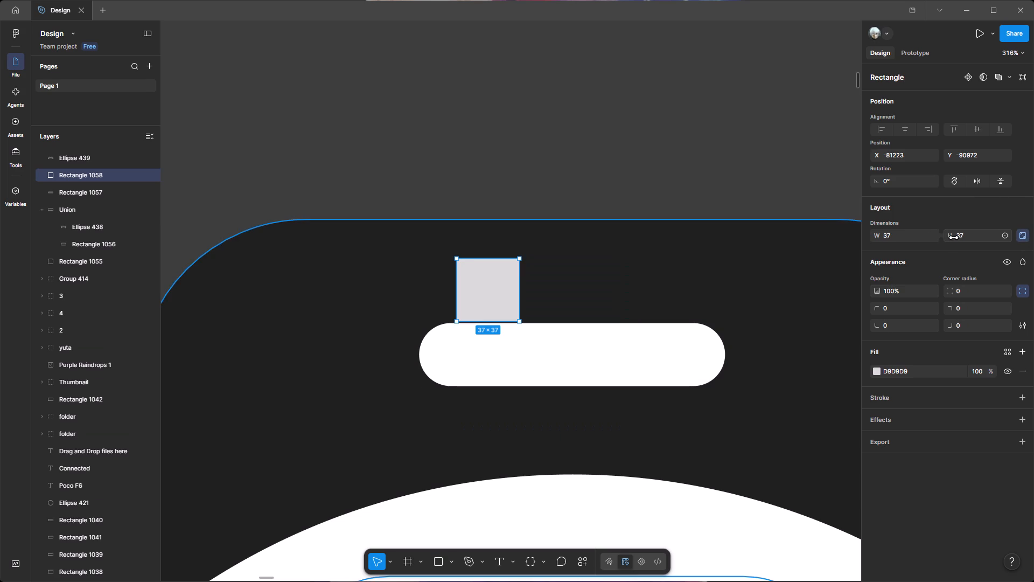
Align the grey square with the pill's left end and place a duplicate directly beside it.
drag(466, 289, 508, 355)
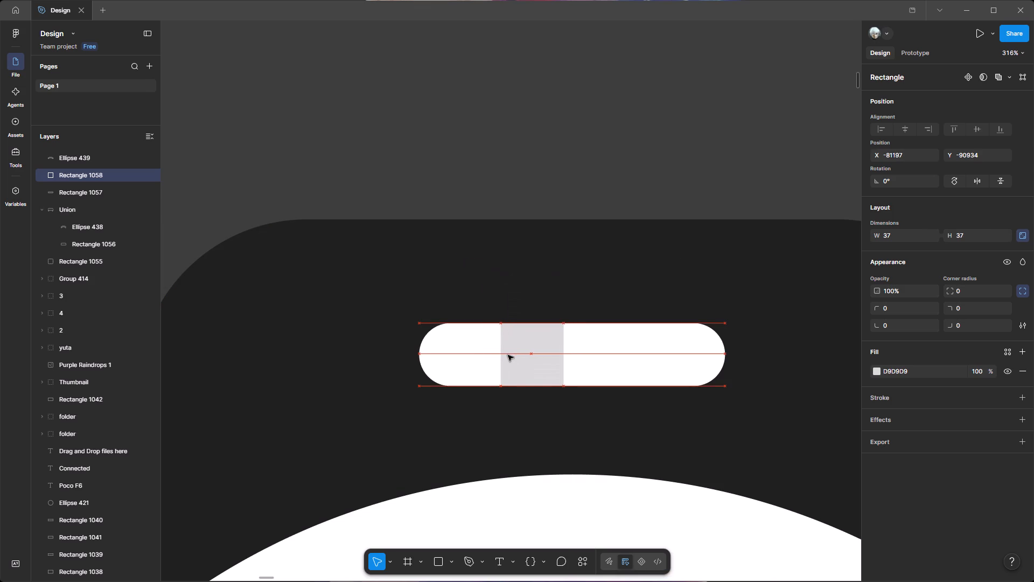
drag(508, 355, 518, 351)
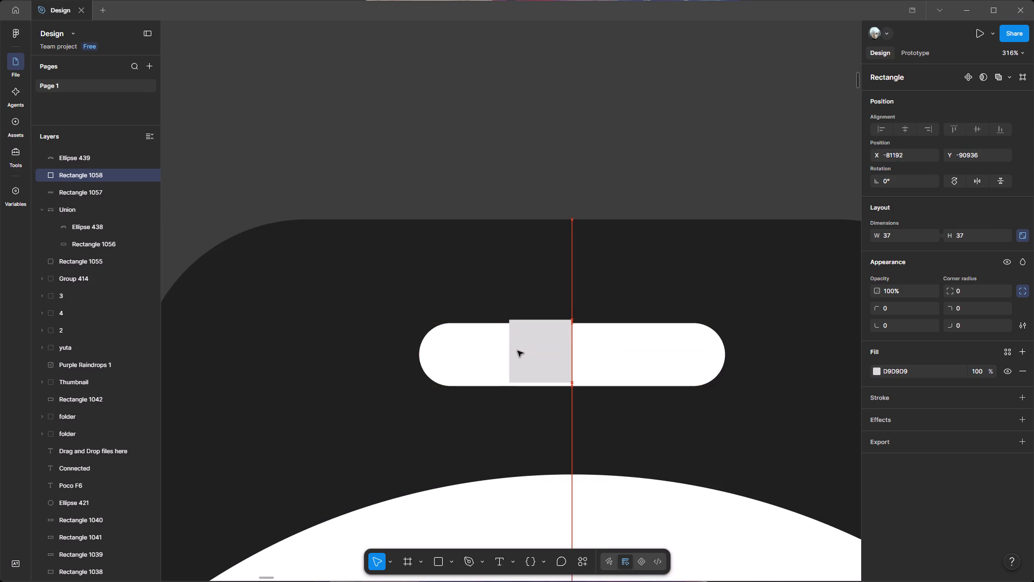
drag(518, 351, 436, 349)
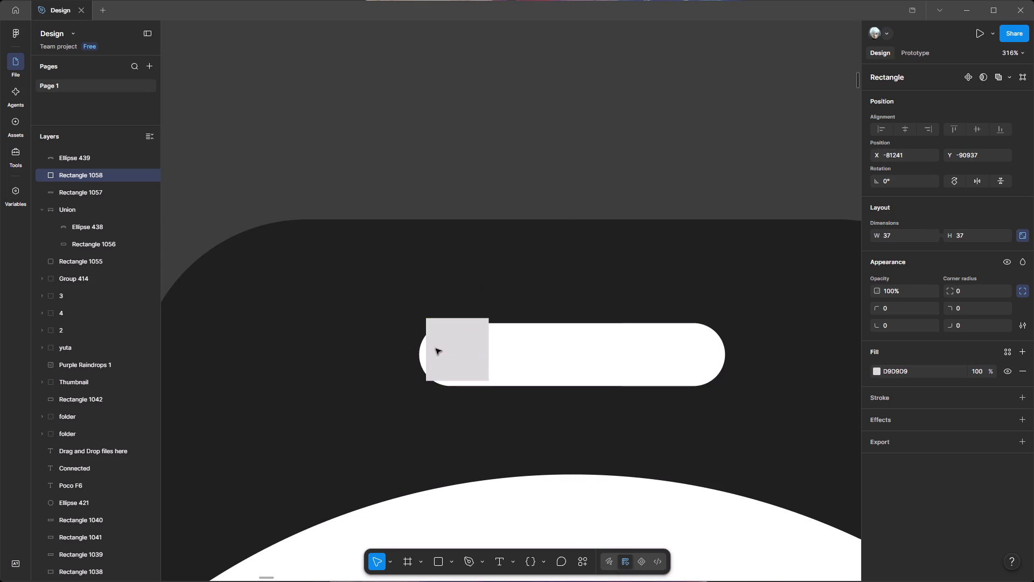
drag(436, 349, 430, 352)
key(ctrl+d)
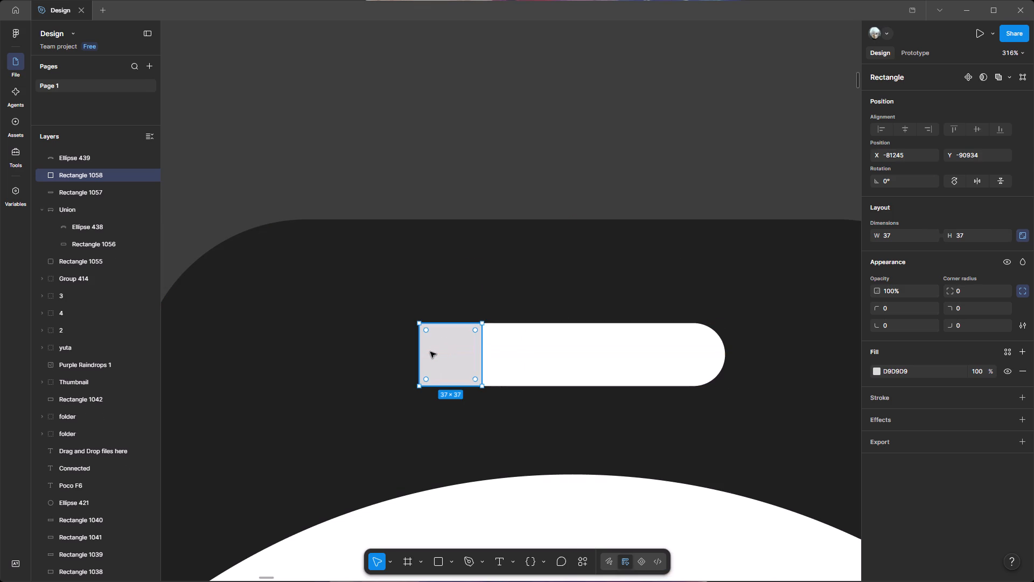
drag(431, 351, 495, 348)
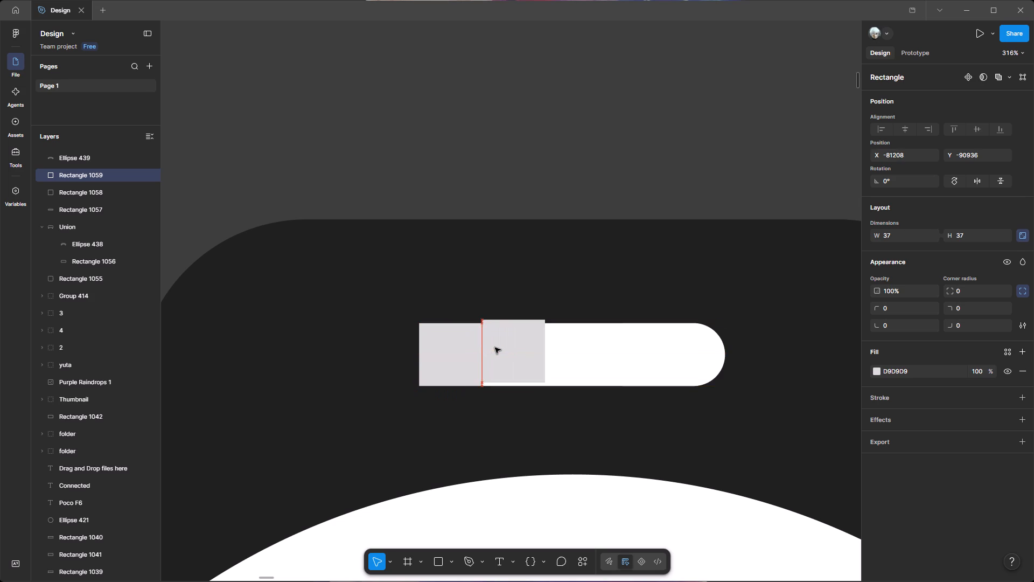
drag(495, 348, 496, 351)
Move the square at the pill's left end to the other side of its duplicate, edge to edge.
click(462, 349)
drag(456, 344, 619, 342)
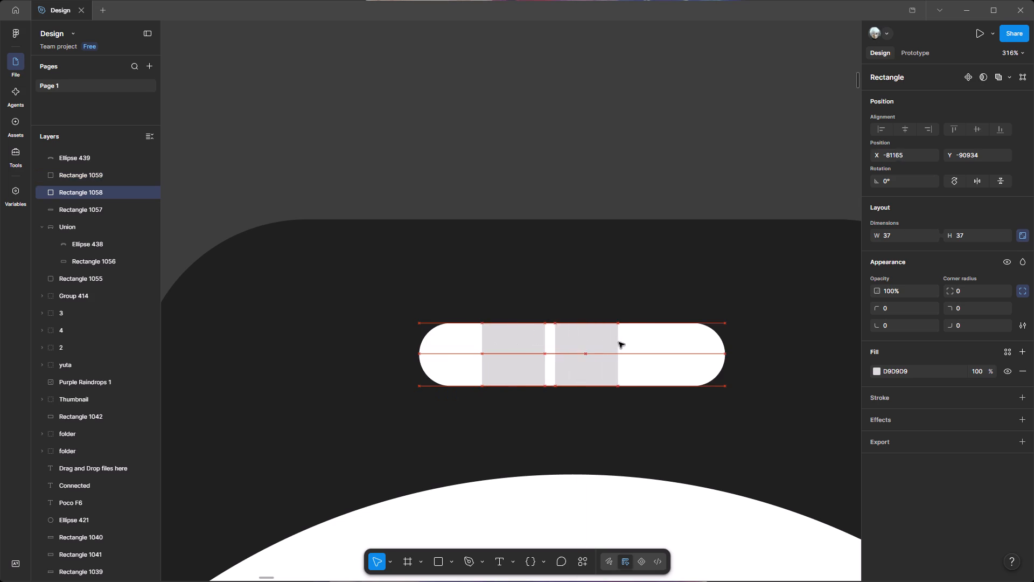
drag(619, 342, 581, 345)
Duplicate the left grey square and place the copy against the right edge of the other square.
click(536, 351)
key(ctrl+d)
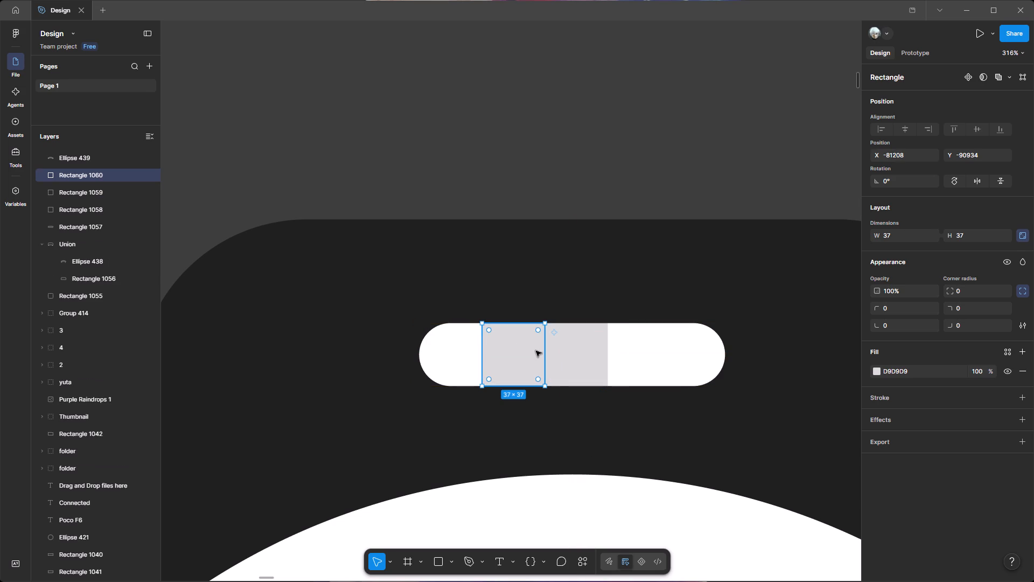
drag(536, 351, 653, 352)
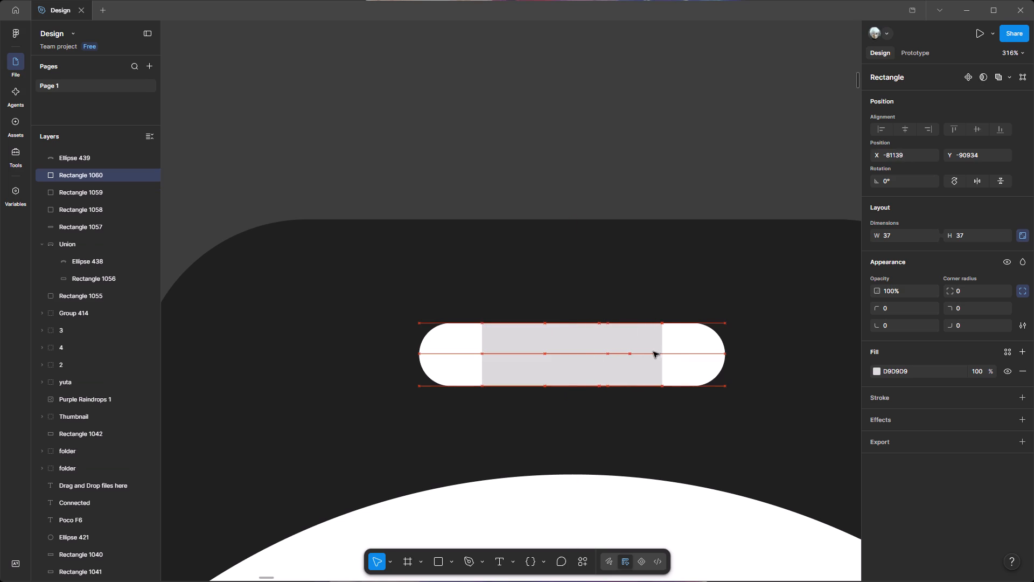
drag(653, 352, 661, 352)
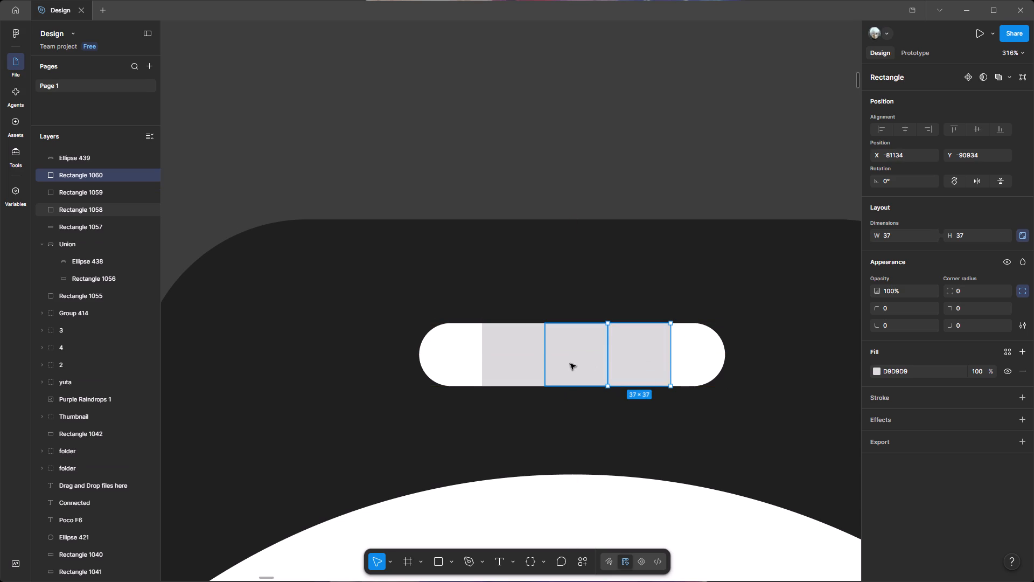
Delete the middle grey square on the pill.
click(570, 364)
key(Delete)
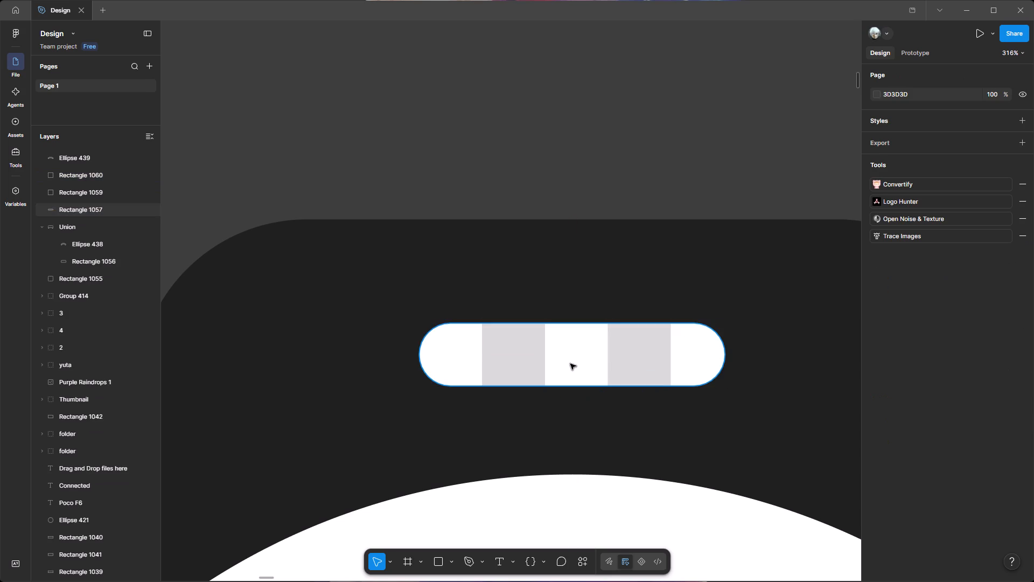
Unite the two remaining grey squares into one boolean union.
ctrl+scroll(570, 364, down, 2)
click(539, 364)
shift+click(602, 357)
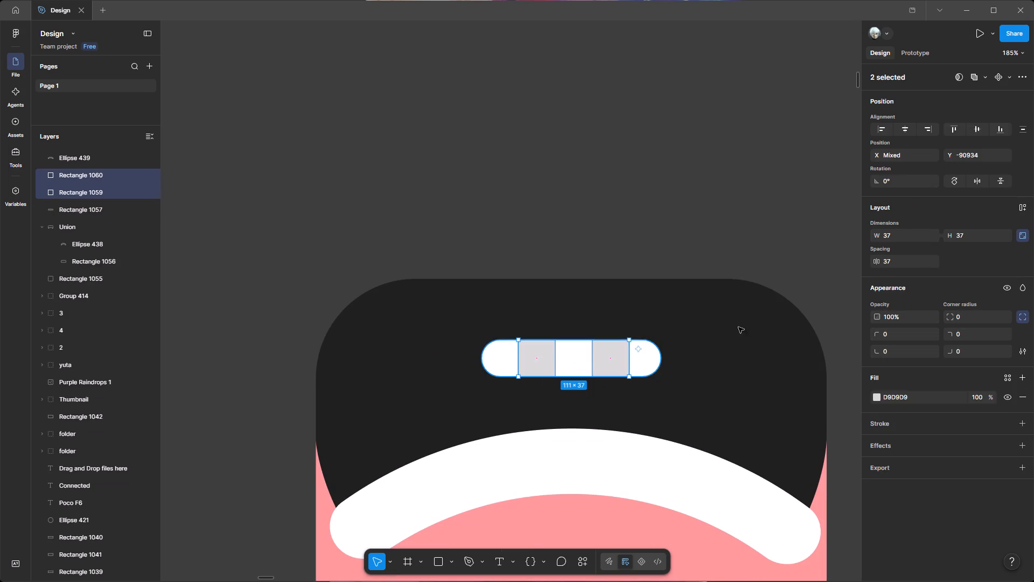
click(972, 74)
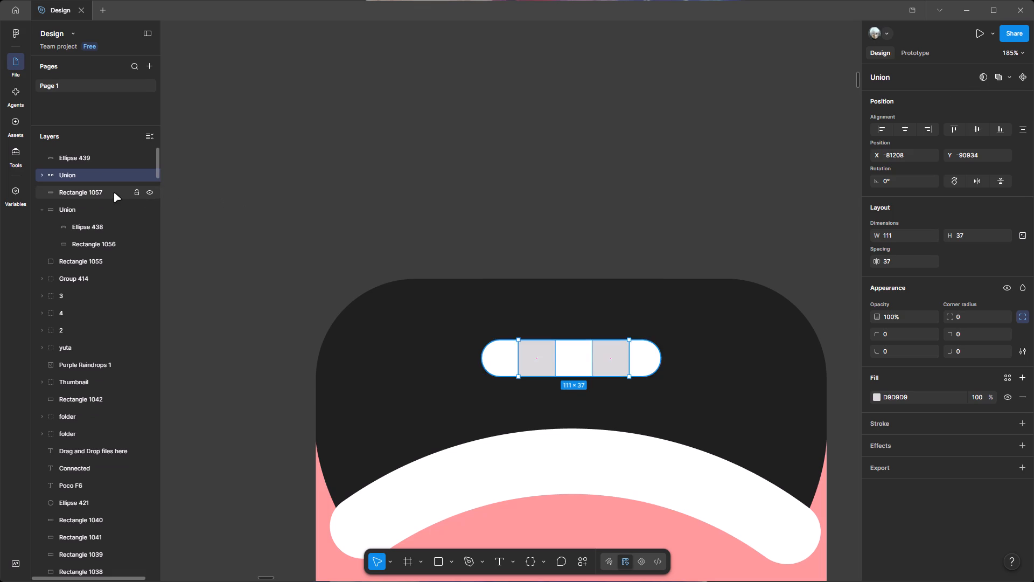
Subtract the union of the two grey squares from the white pill.
shift+click(106, 190)
click(104, 174)
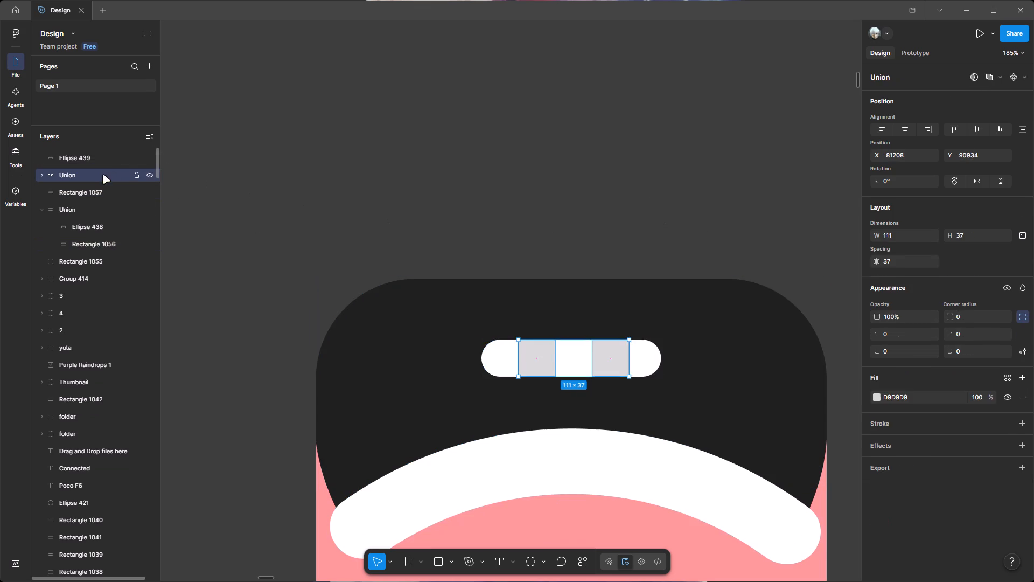
click(90, 193)
shift+click(90, 181)
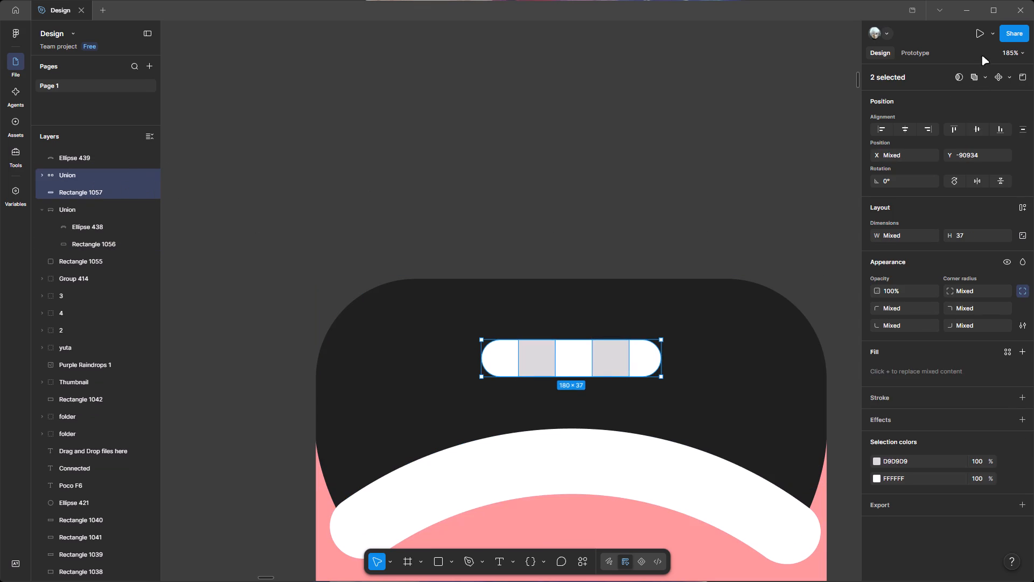
click(985, 77)
click(940, 104)
Set the subtracted pill's corner radius to 10.
ctrl+scroll(596, 192, down, 1)
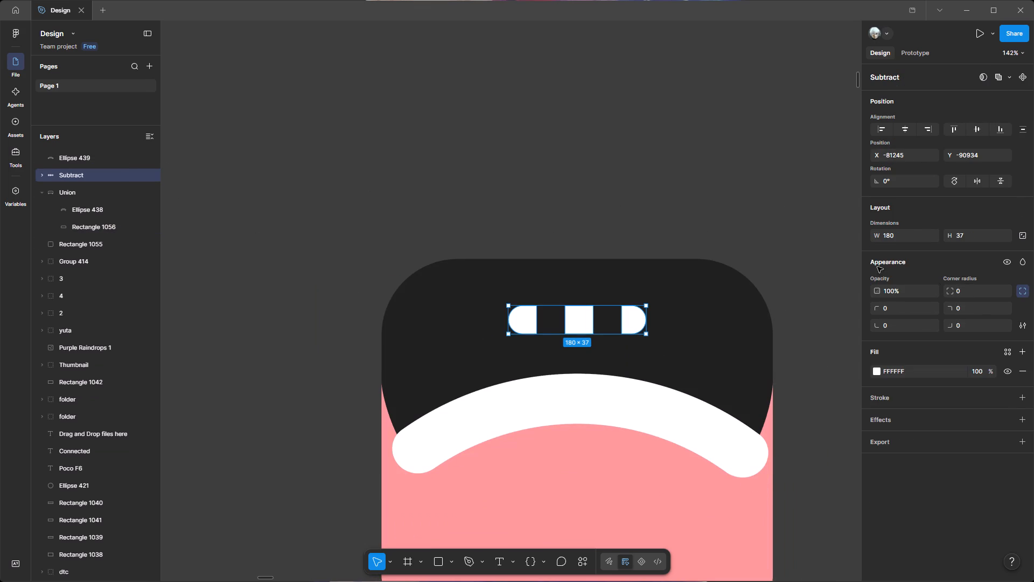
click(961, 286)
key(BackSpace)
text(10)
key(Return)
Examine the segmented pill and the whole cap icon up close and beside the neighbouring icons.
click(667, 161)
ctrl+scroll(667, 161, down, 4)
key(space)
key(space)
key(space)
key(space)
key(space)
key(space)
key(space)
key(space)
key(space)
key(space)
key(space)
key(space)
key(space)
drag(745, 160, 550, 246)
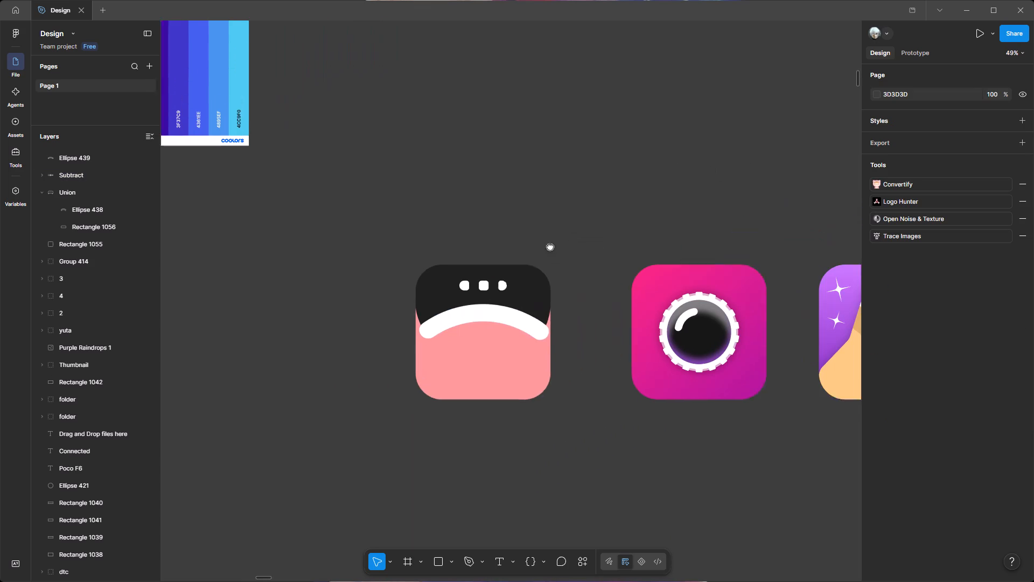
drag(550, 246, 534, 252)
key(space)
key(space)
key(space)
key(space)
key(space)
key(space)
key(space)
key(space)
key(space)
key(space)
key(space)
key(space)
drag(522, 226, 595, 225)
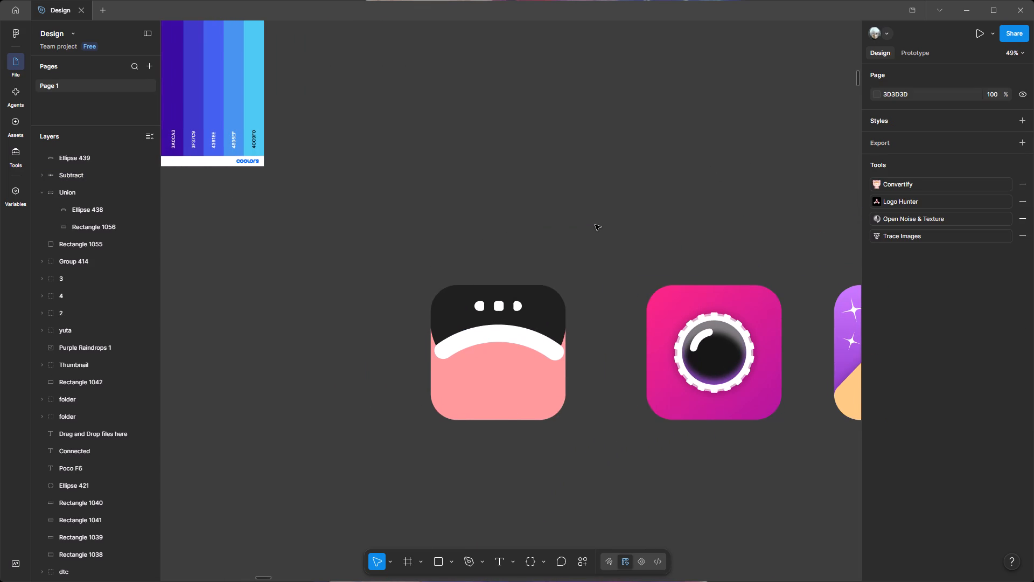
ctrl+scroll(416, 302, up, 3)
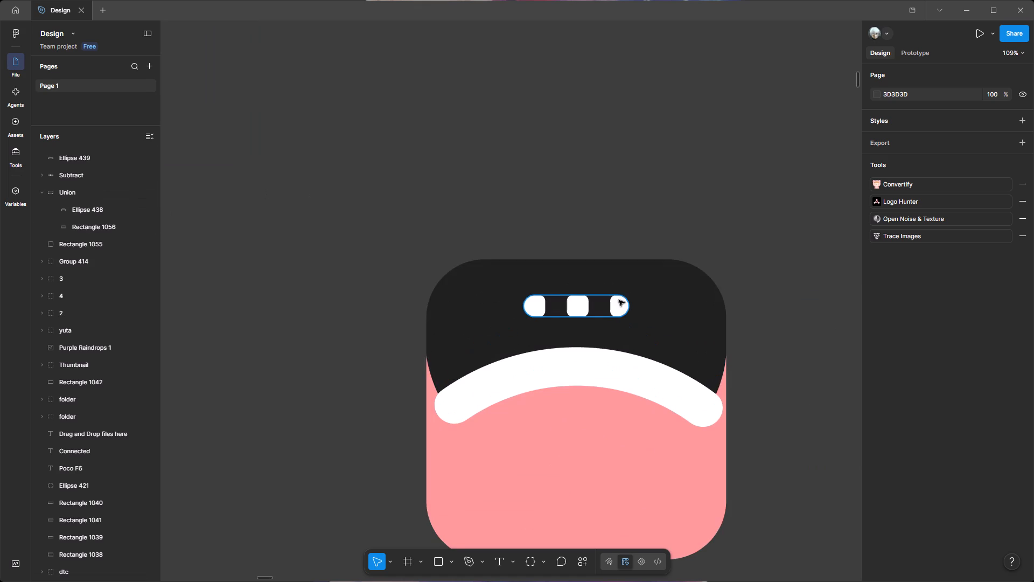
ctrl+scroll(756, 325, down, 2)
ctrl+scroll(807, 347, down, 2)
key(space)
key(space)
key(space)
key(space)
key(space)
key(space)
key(space)
key(space)
key(space)
key(space)
key(space)
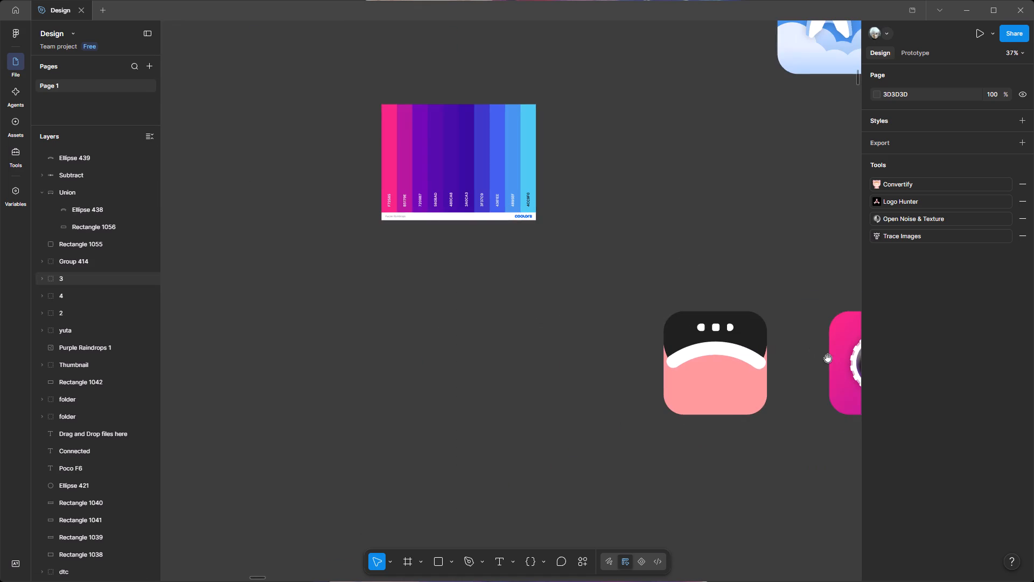
drag(828, 358, 628, 348)
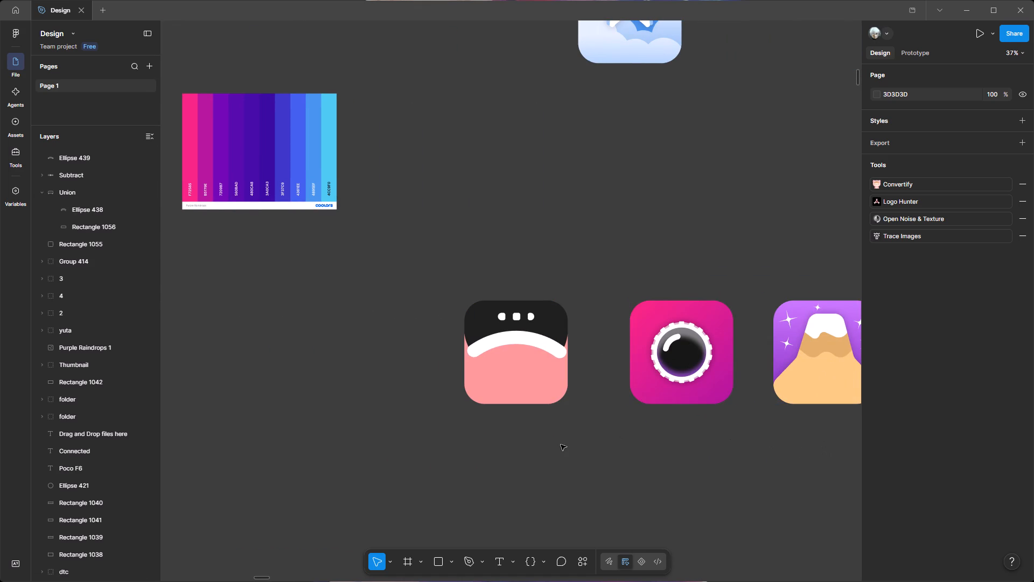
ctrl+scroll(553, 364, up, 2)
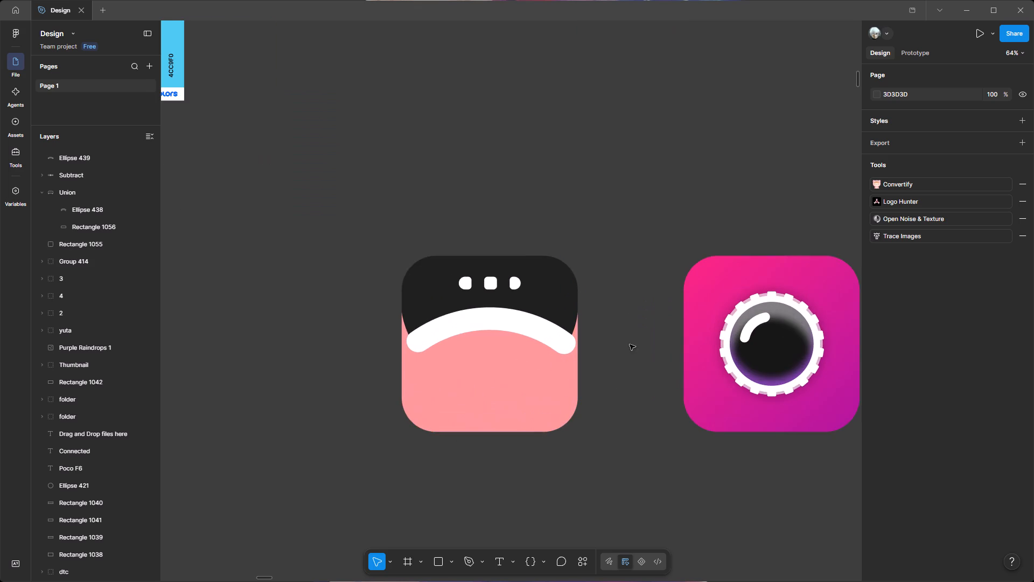
key(space)
key(space)
key(space)
key(space)
key(space)
drag(630, 342, 651, 343)
ctrl+scroll(608, 438, up, 1)
key(space)
key(space)
key(space)
key(space)
drag(666, 332, 738, 417)
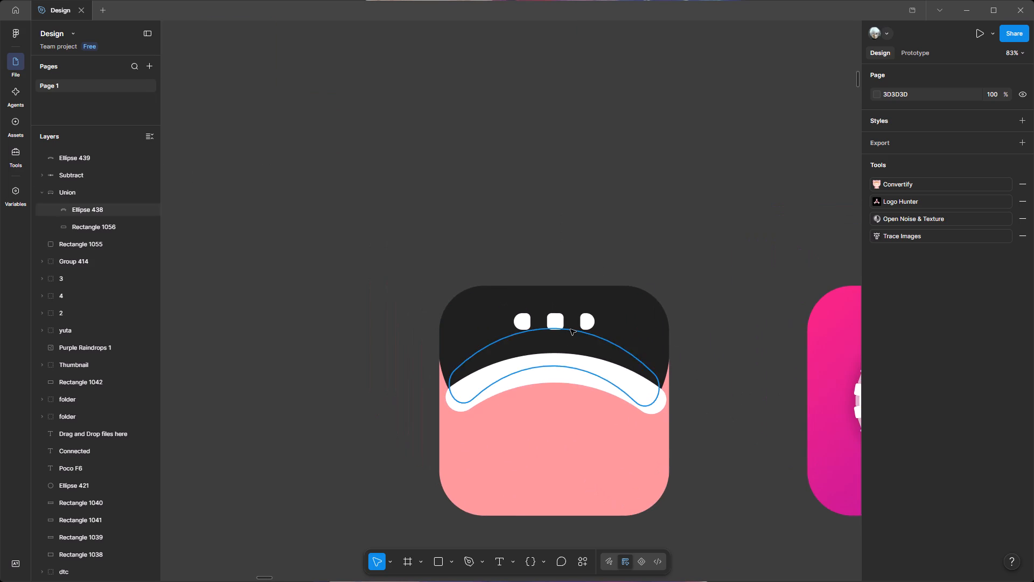
Duplicate the right cutout square inside the subtract group and align the copy flush with the pill's right end.
click(107, 225)
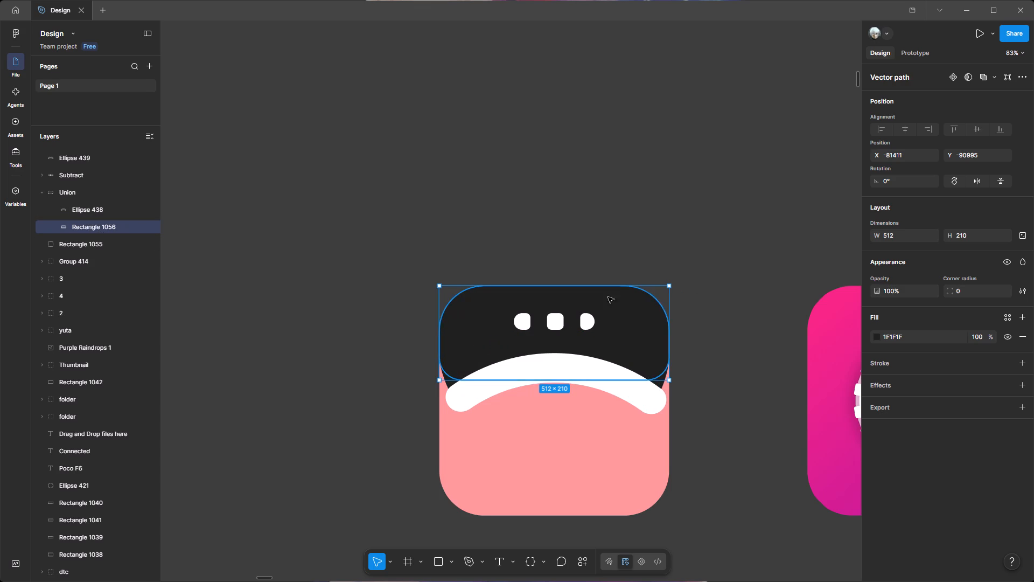
ctrl+scroll(529, 307, up, 3)
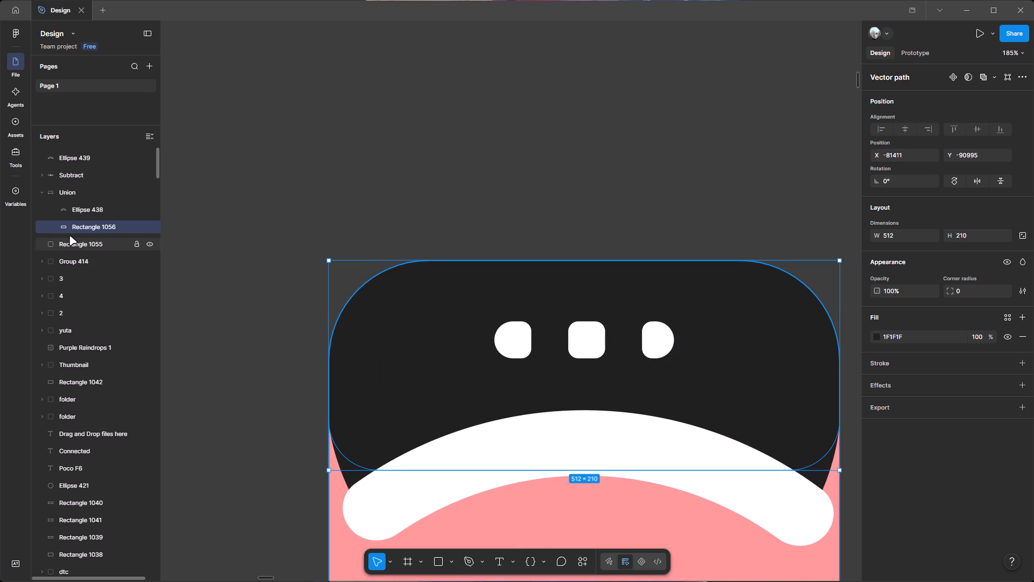
click(66, 174)
click(38, 174)
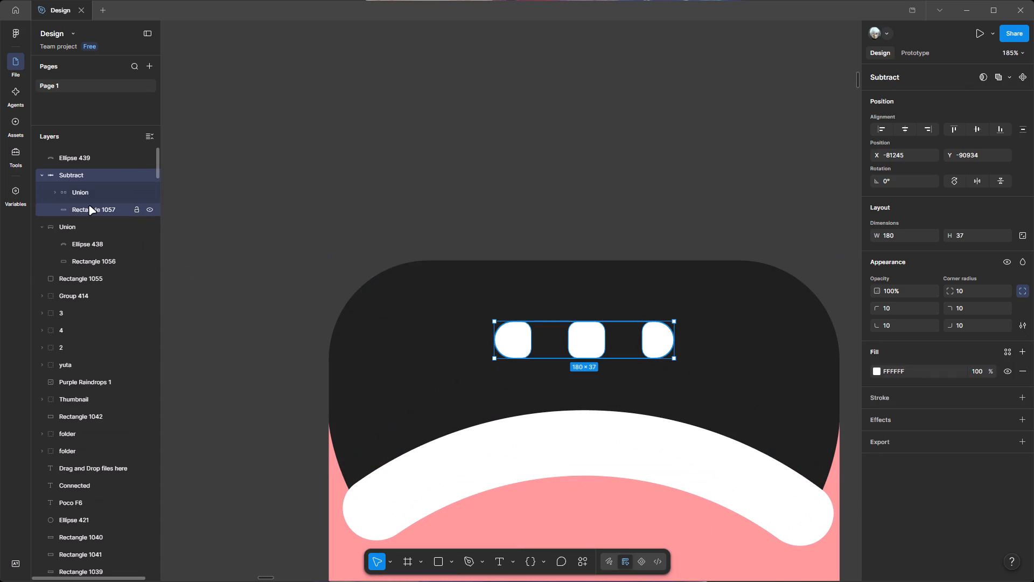
click(89, 205)
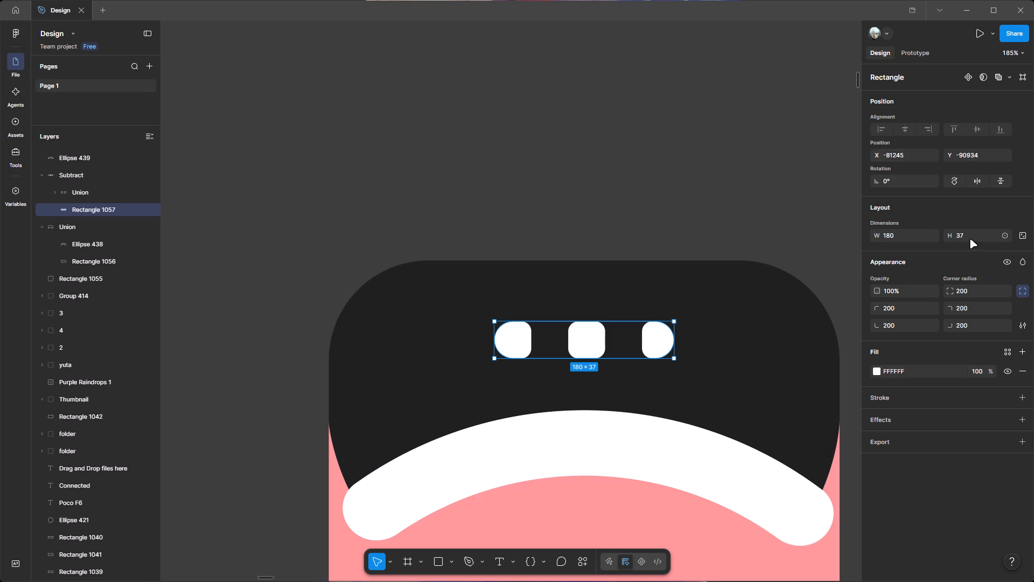
ctrl+click(623, 341)
ctrl+scroll(635, 344, up, 3)
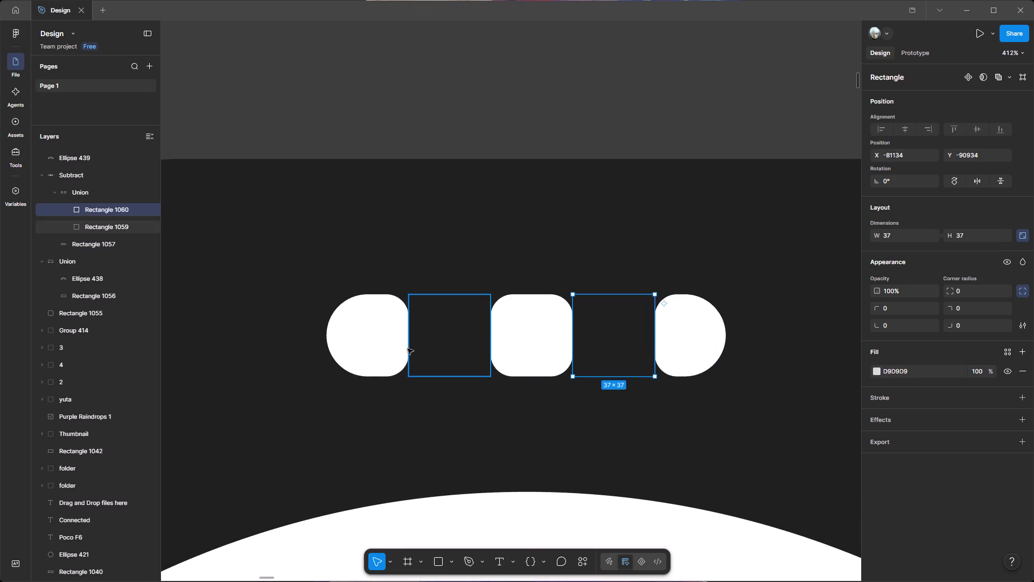
ctrl+drag(626, 336, 645, 336)
key(ctrl+d)
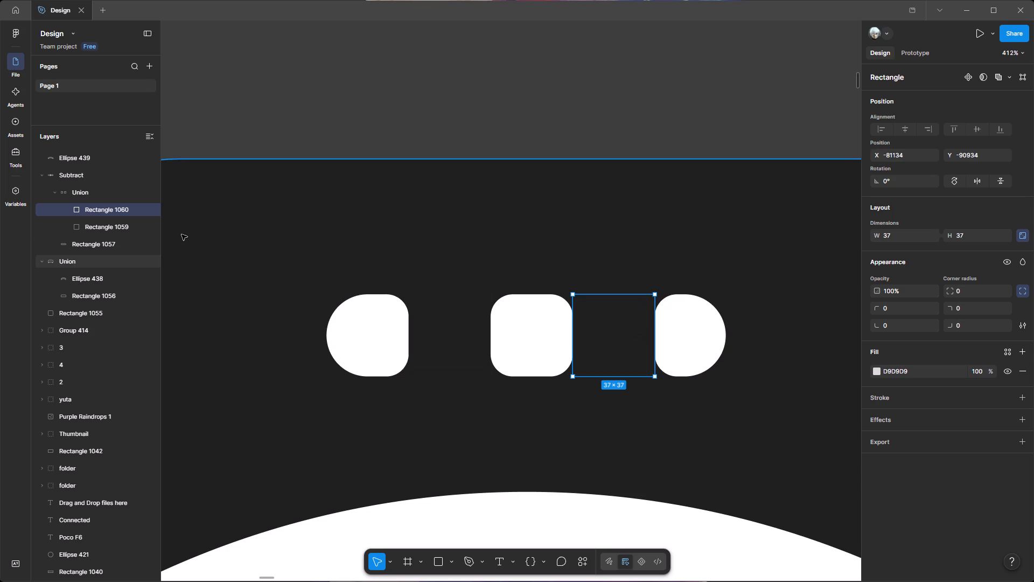
drag(599, 348, 638, 351)
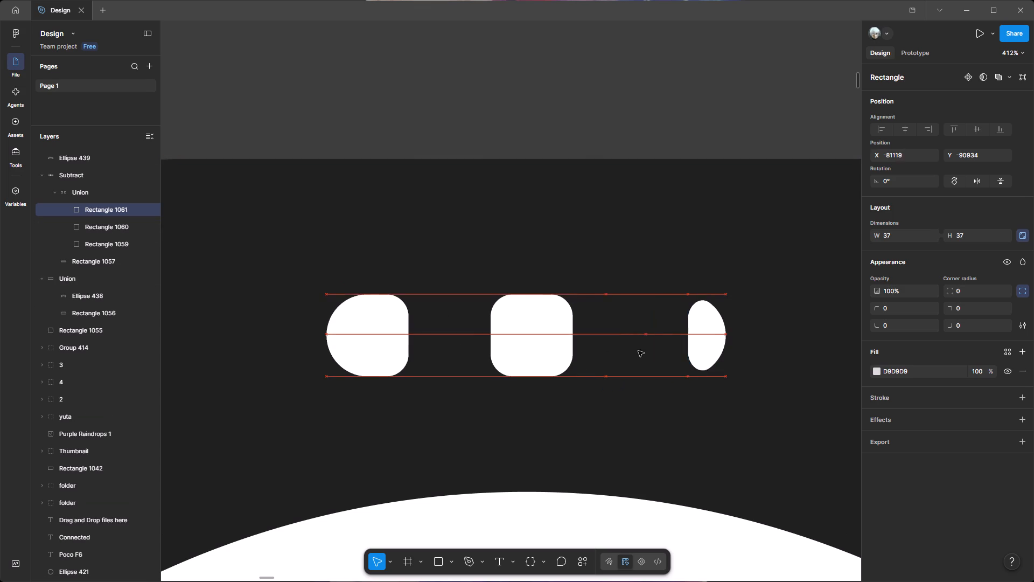
drag(638, 351, 667, 354)
drag(680, 361, 681, 352)
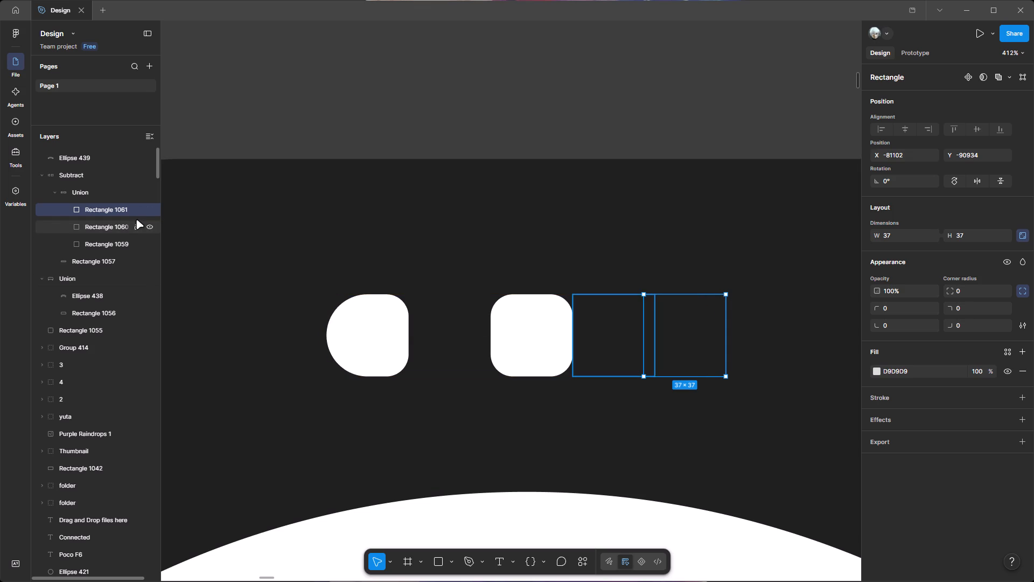
Move the original right cutout square left until its right edge meets the duplicate's left edge, at X -81139.
click(134, 220)
click(113, 226)
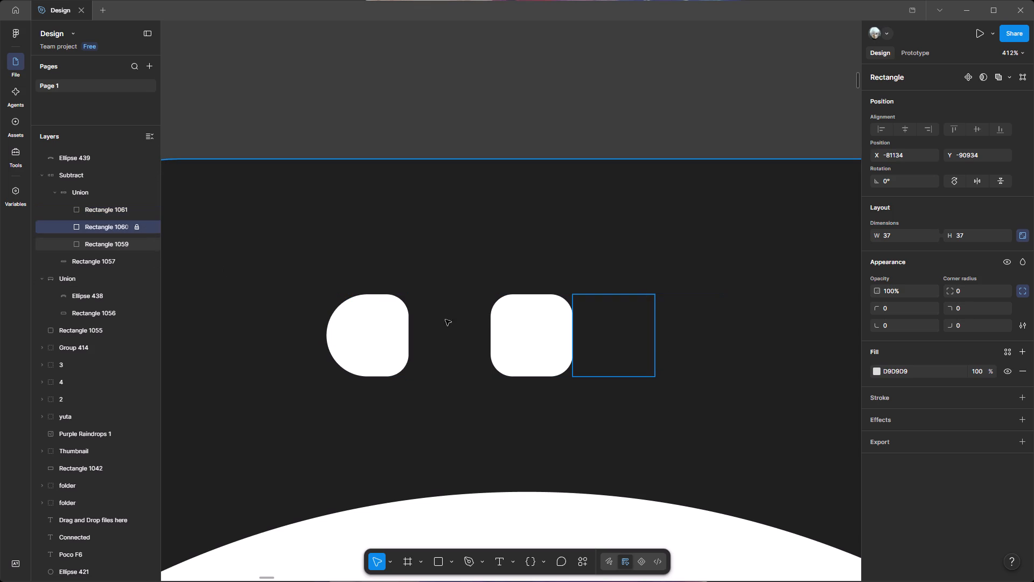
drag(619, 344, 602, 341)
click(101, 221)
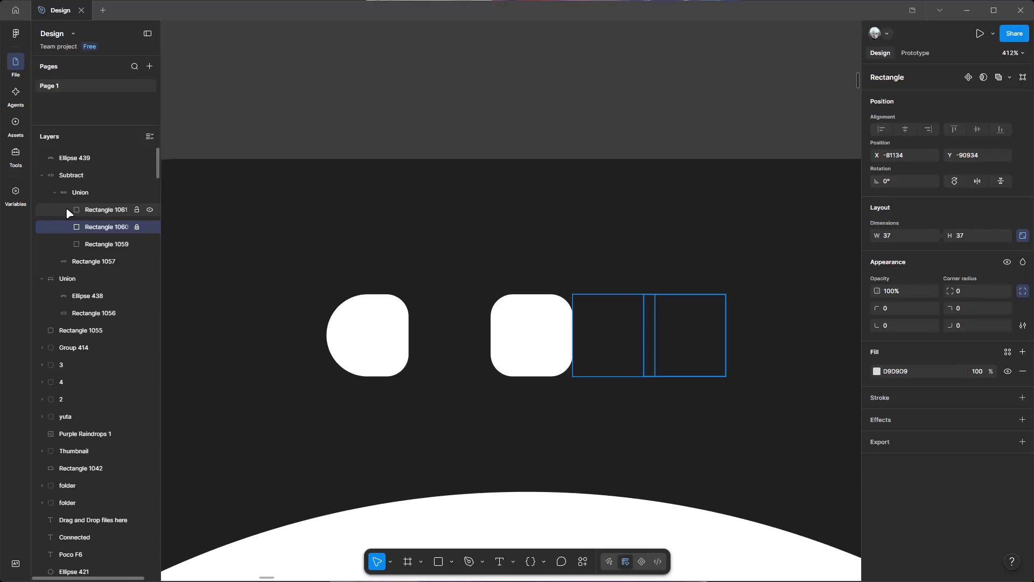
click(136, 228)
click(626, 356)
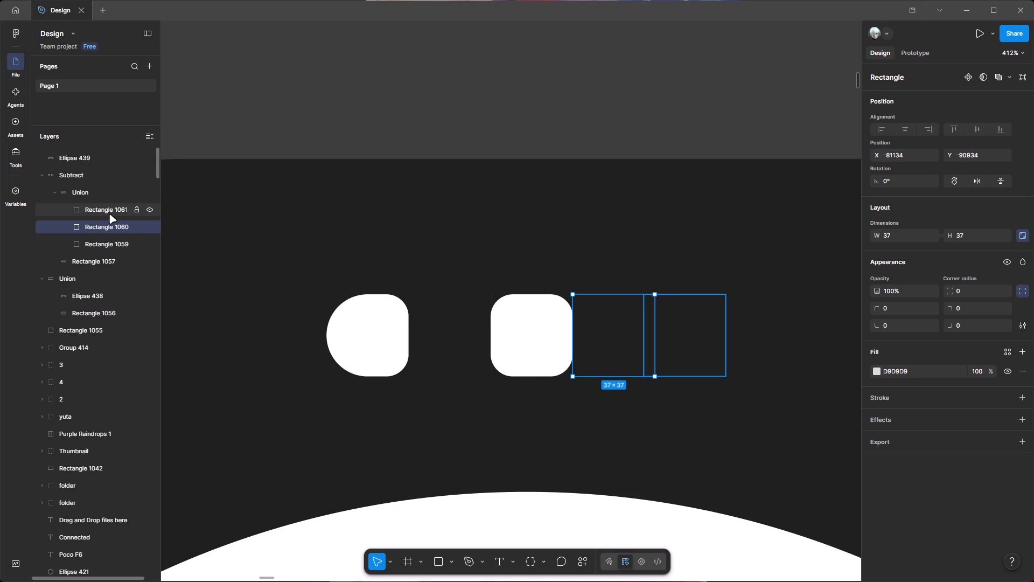
drag(606, 313, 592, 313)
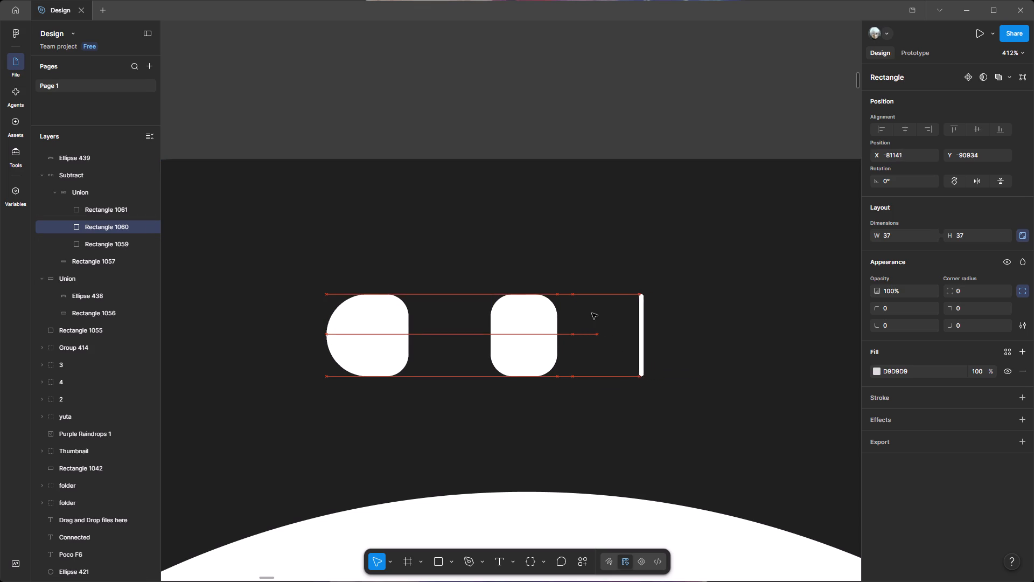
drag(592, 313, 577, 310)
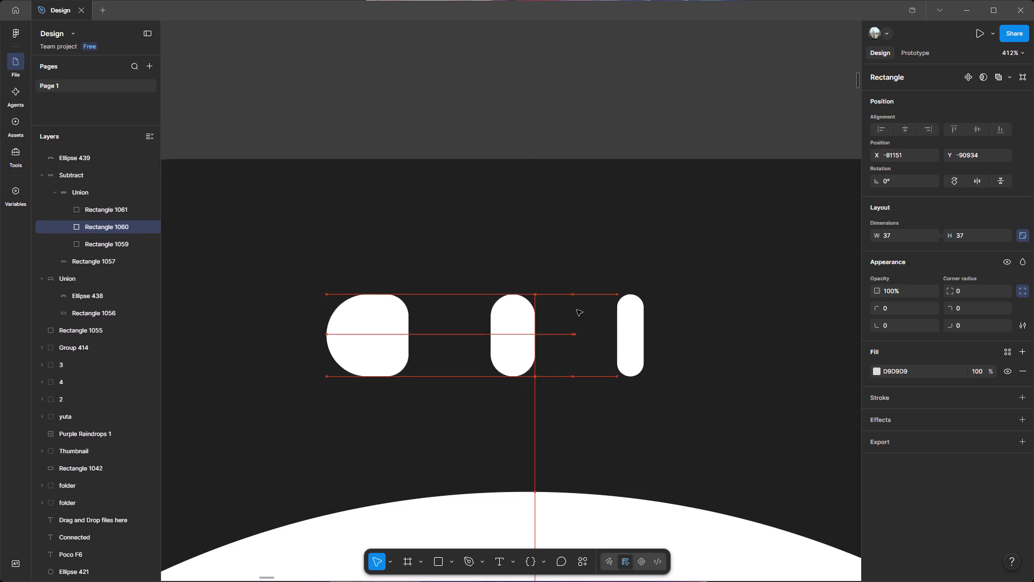
drag(577, 310, 596, 311)
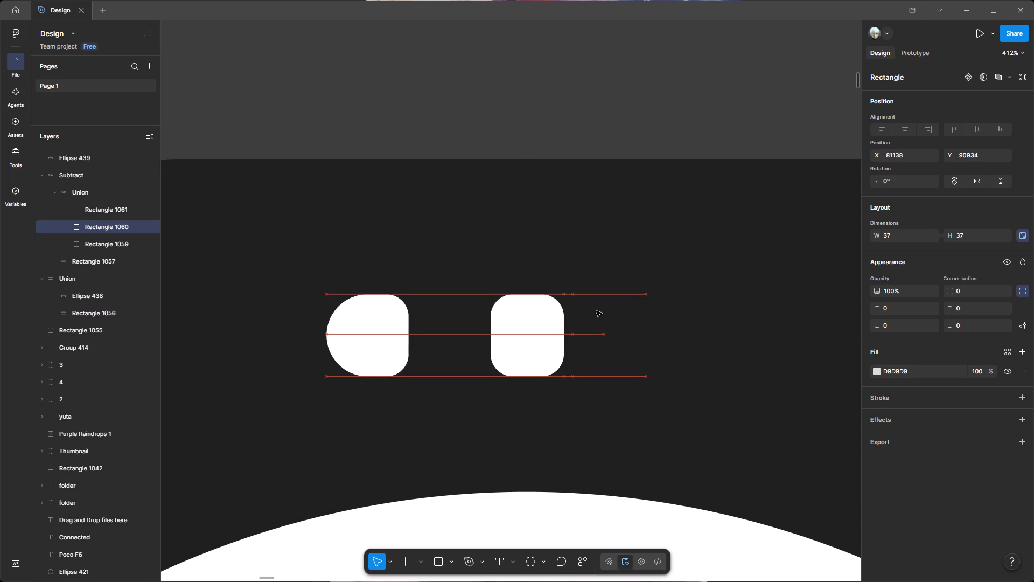
drag(596, 311, 594, 312)
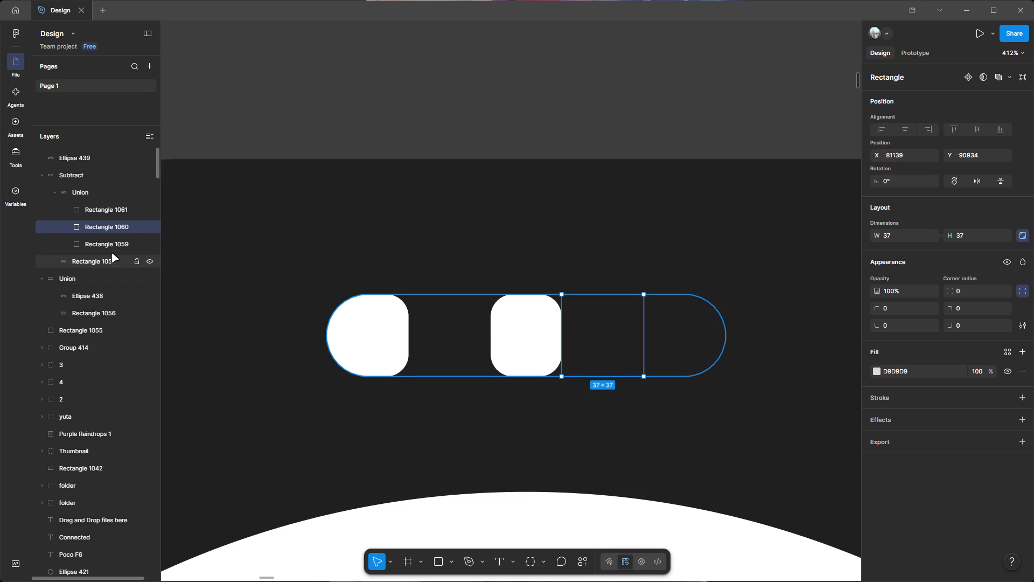
Delete the duplicate cutout square at the pill's right end.
click(106, 246)
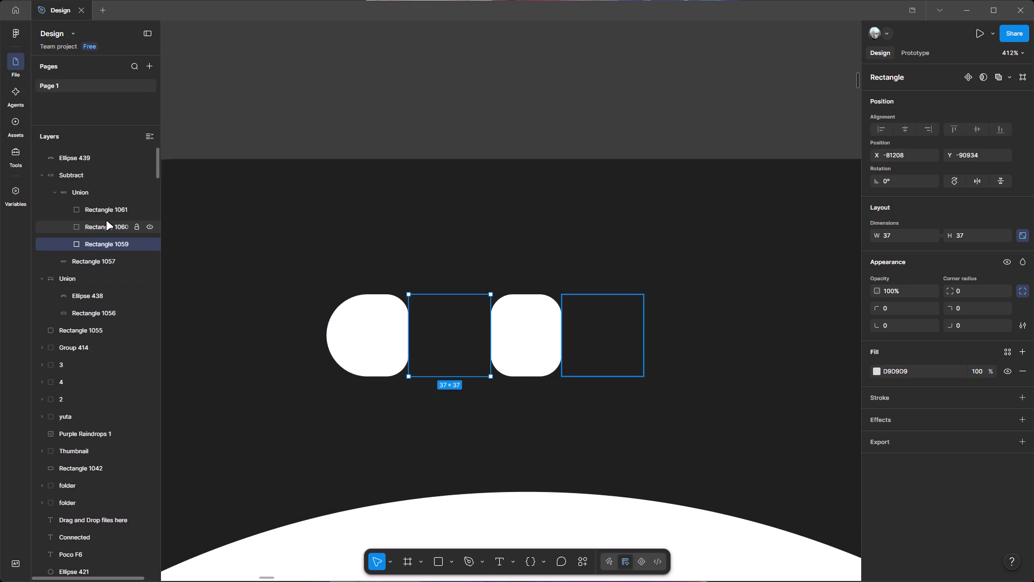
click(106, 220)
click(107, 209)
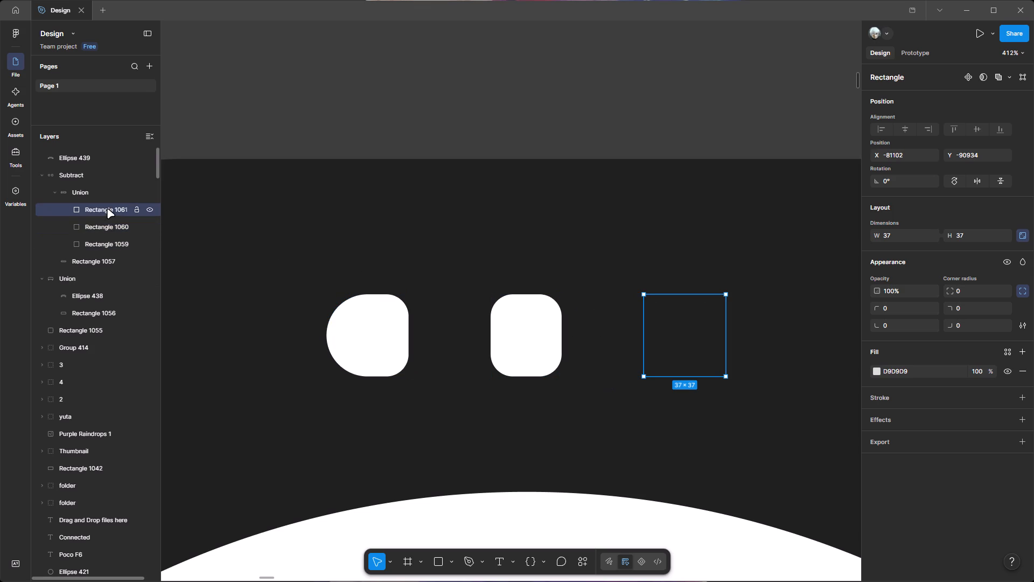
key(Delete)
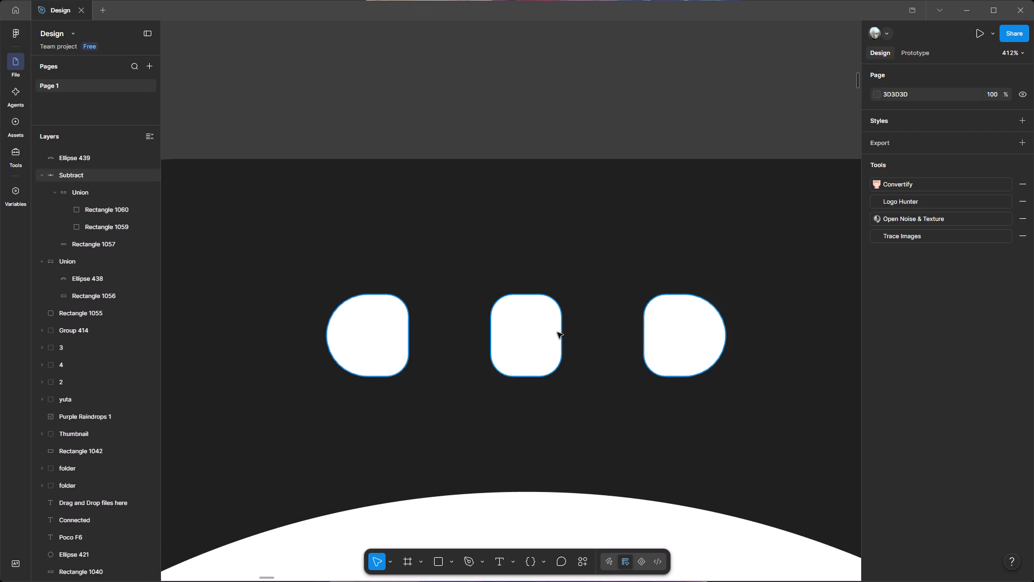
Review the cap icon with its three white segments at a smaller scale beside the pink lens icon.
ctrl+scroll(549, 336, down, 3)
ctrl+scroll(583, 168, down, 3)
key(space)
key(space)
key(space)
key(space)
key(space)
key(space)
drag(633, 146, 638, 167)
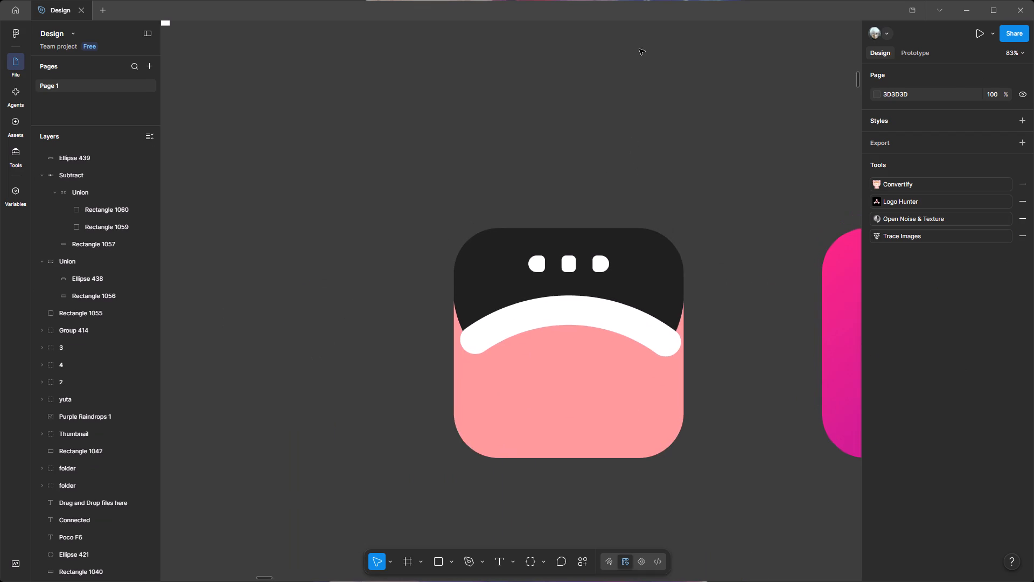
ctrl+scroll(634, 102, down, 2)
key(space)
key(space)
key(space)
key(space)
key(space)
drag(690, 121, 668, 164)
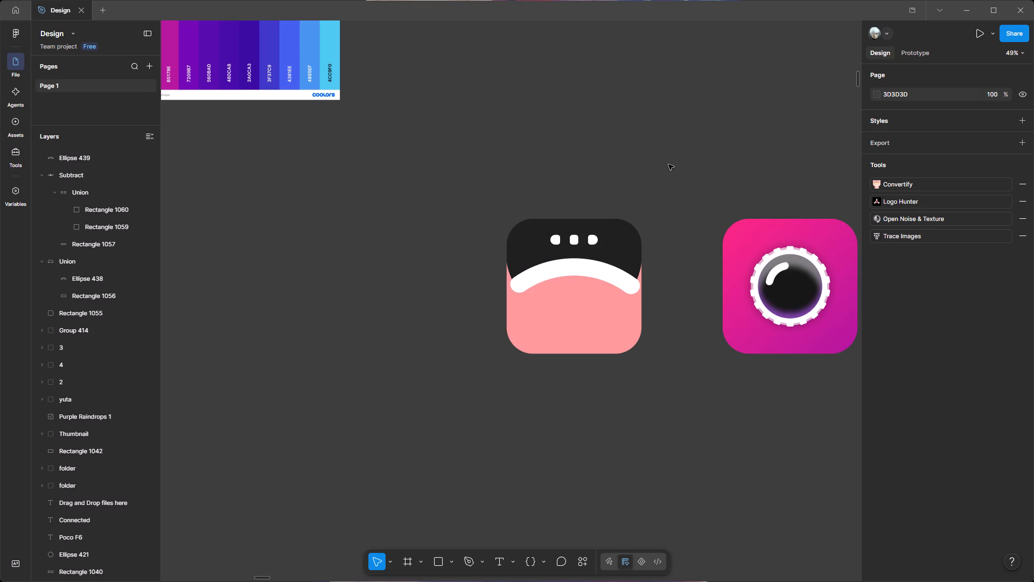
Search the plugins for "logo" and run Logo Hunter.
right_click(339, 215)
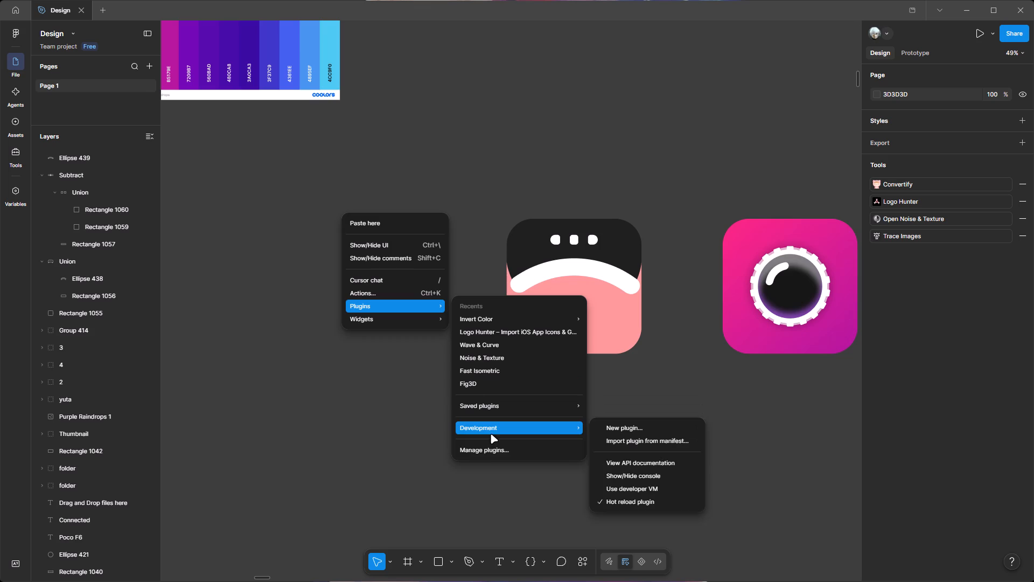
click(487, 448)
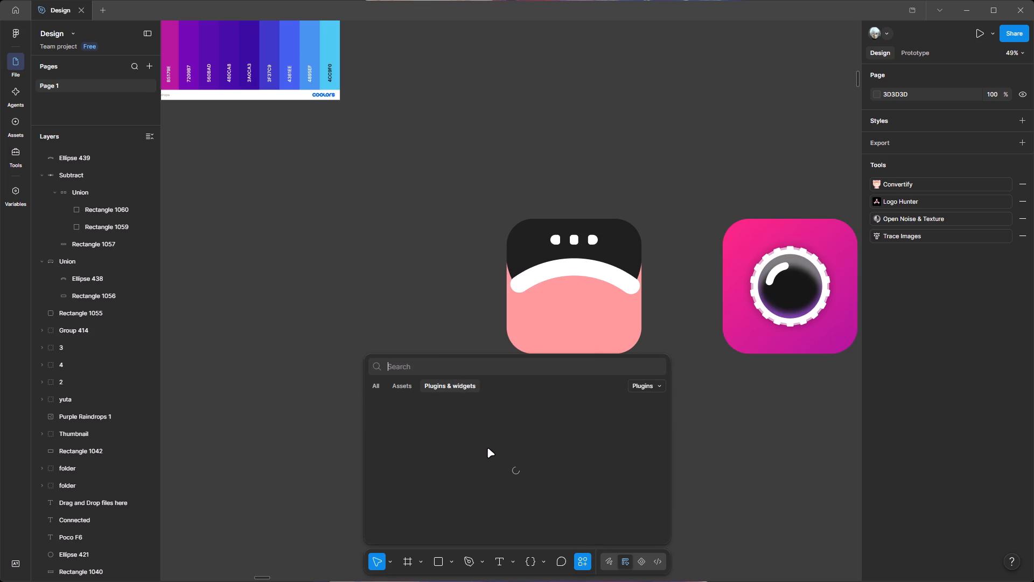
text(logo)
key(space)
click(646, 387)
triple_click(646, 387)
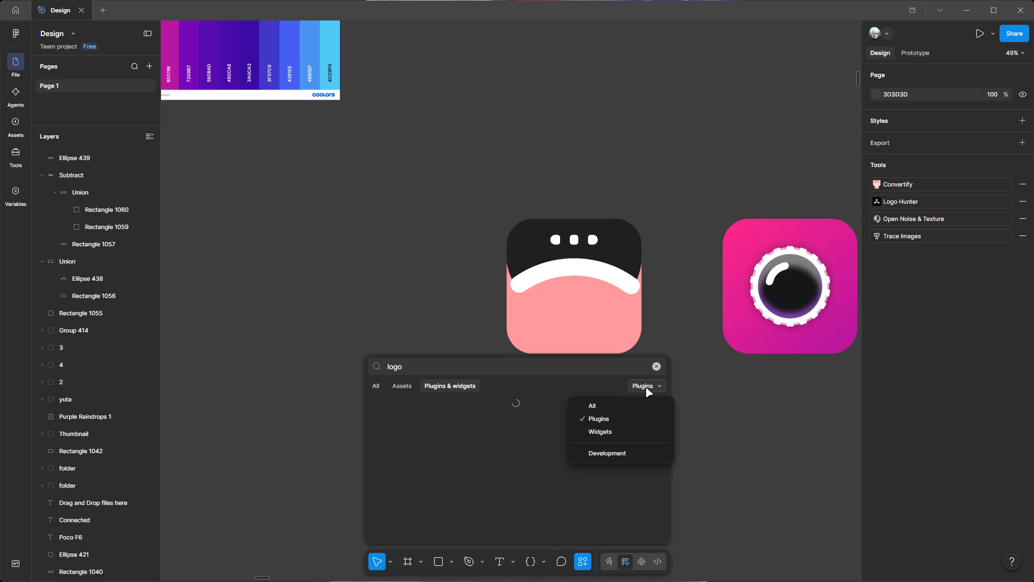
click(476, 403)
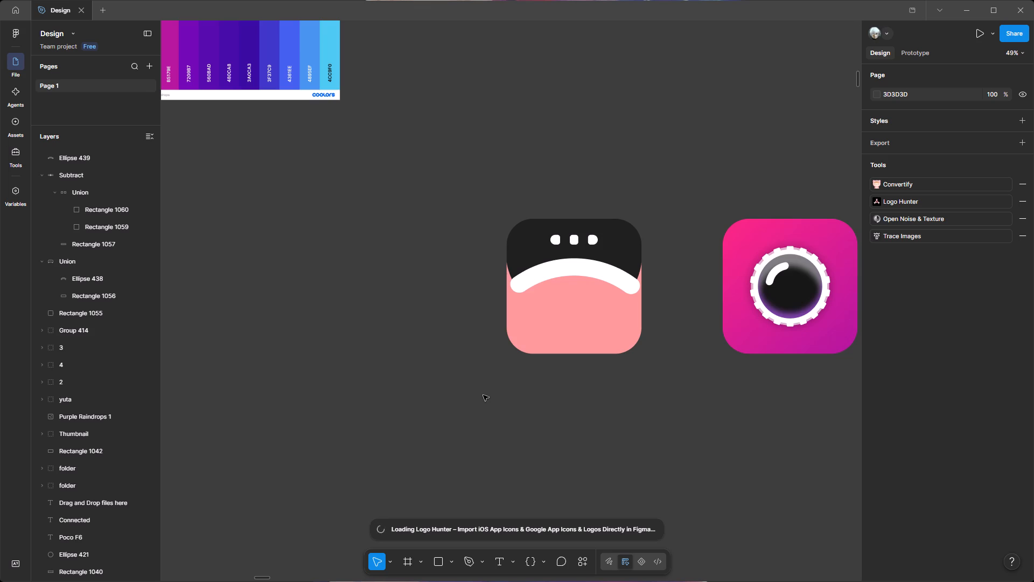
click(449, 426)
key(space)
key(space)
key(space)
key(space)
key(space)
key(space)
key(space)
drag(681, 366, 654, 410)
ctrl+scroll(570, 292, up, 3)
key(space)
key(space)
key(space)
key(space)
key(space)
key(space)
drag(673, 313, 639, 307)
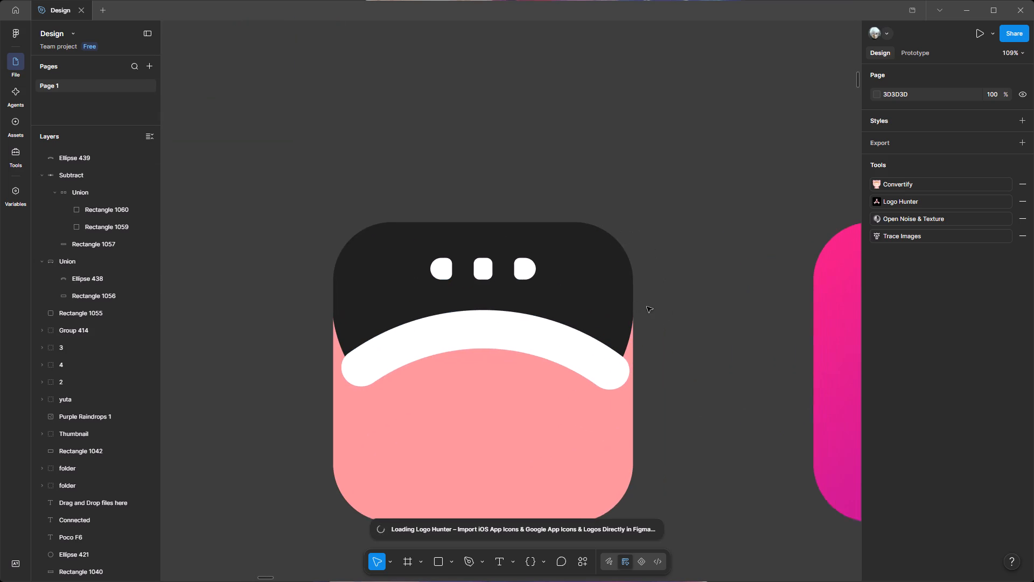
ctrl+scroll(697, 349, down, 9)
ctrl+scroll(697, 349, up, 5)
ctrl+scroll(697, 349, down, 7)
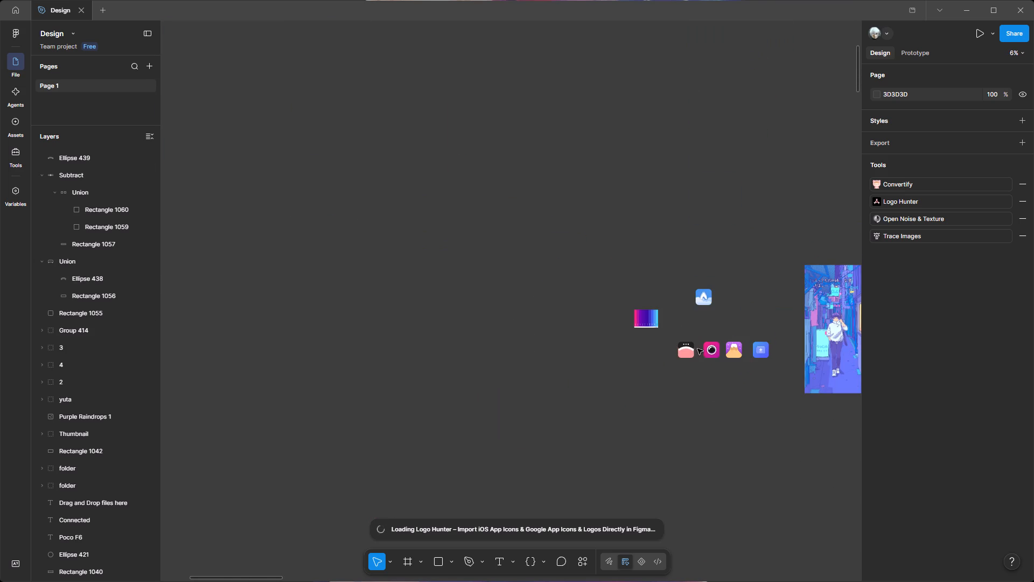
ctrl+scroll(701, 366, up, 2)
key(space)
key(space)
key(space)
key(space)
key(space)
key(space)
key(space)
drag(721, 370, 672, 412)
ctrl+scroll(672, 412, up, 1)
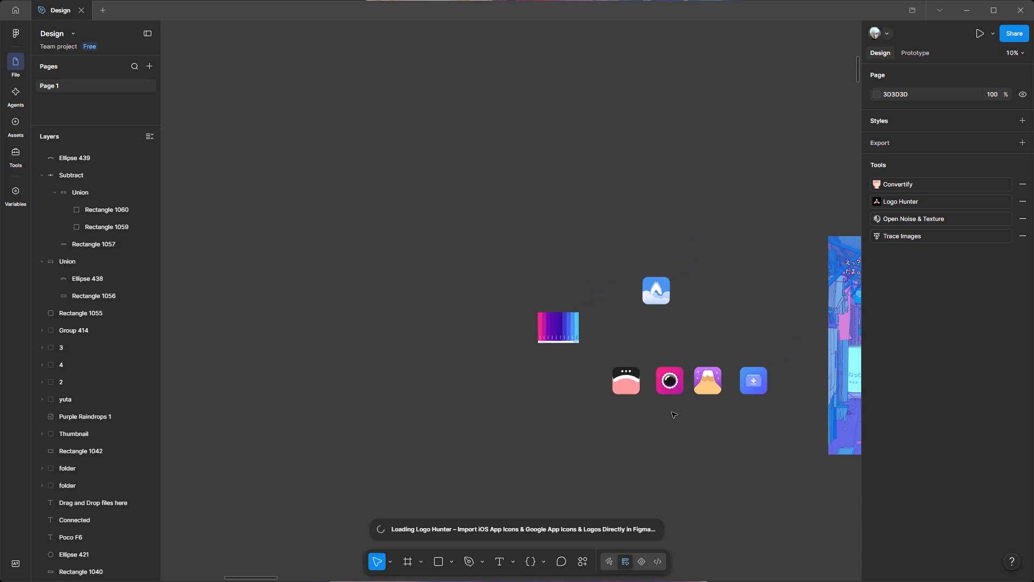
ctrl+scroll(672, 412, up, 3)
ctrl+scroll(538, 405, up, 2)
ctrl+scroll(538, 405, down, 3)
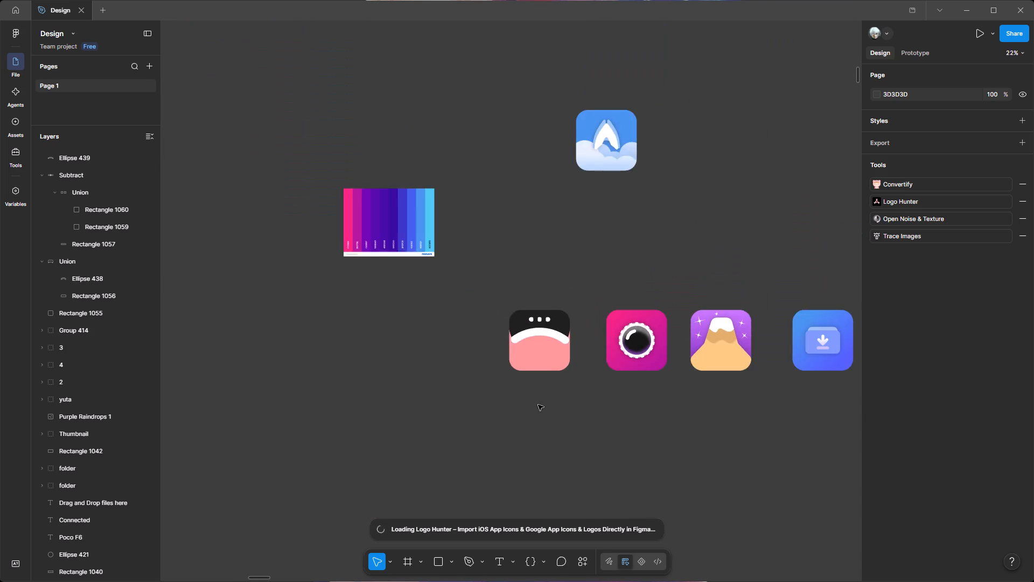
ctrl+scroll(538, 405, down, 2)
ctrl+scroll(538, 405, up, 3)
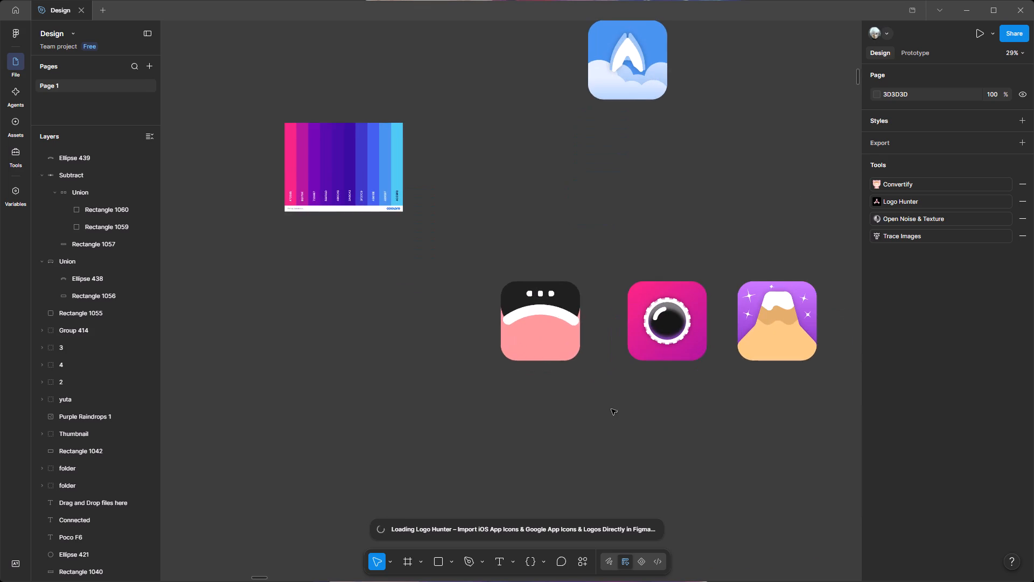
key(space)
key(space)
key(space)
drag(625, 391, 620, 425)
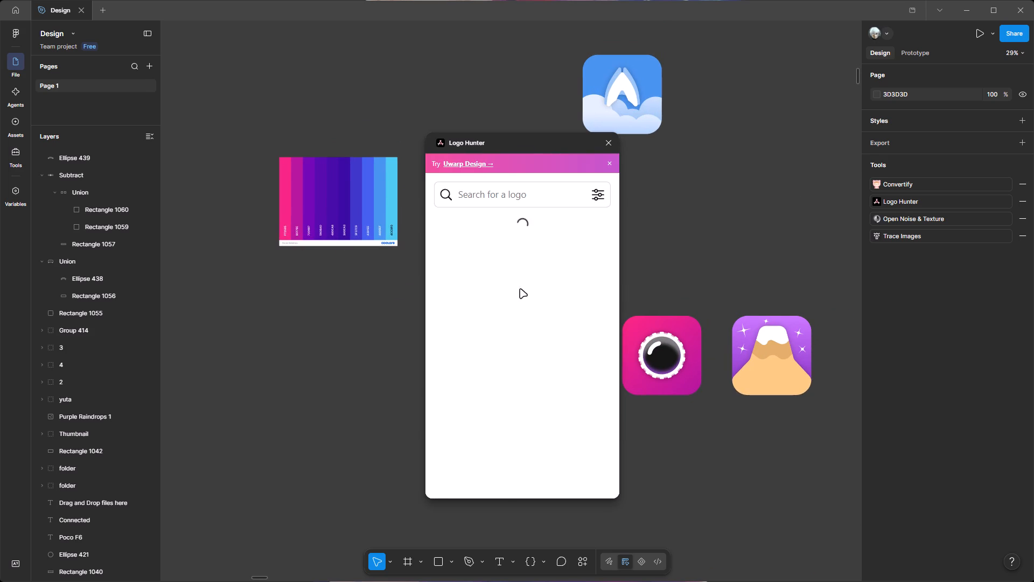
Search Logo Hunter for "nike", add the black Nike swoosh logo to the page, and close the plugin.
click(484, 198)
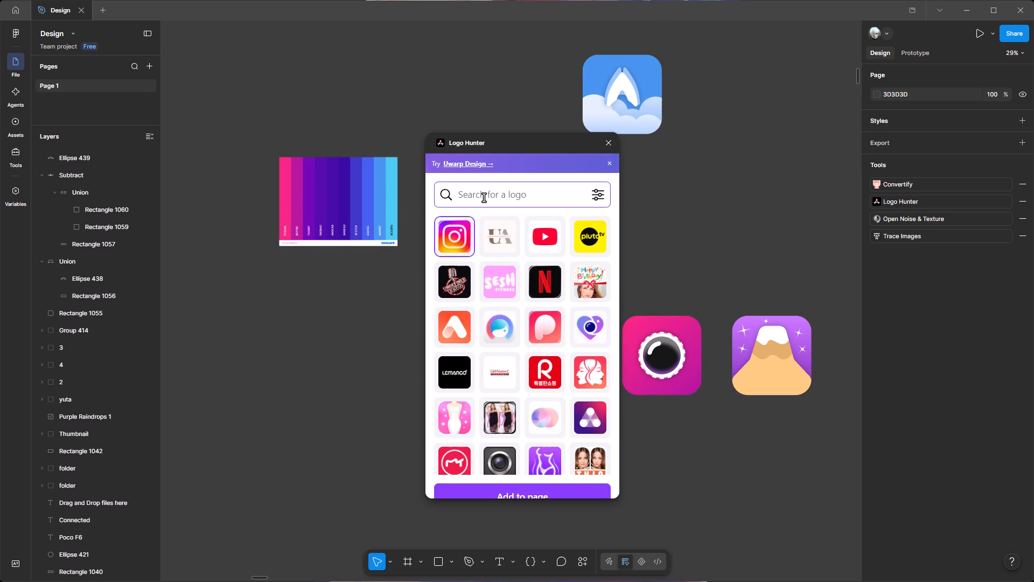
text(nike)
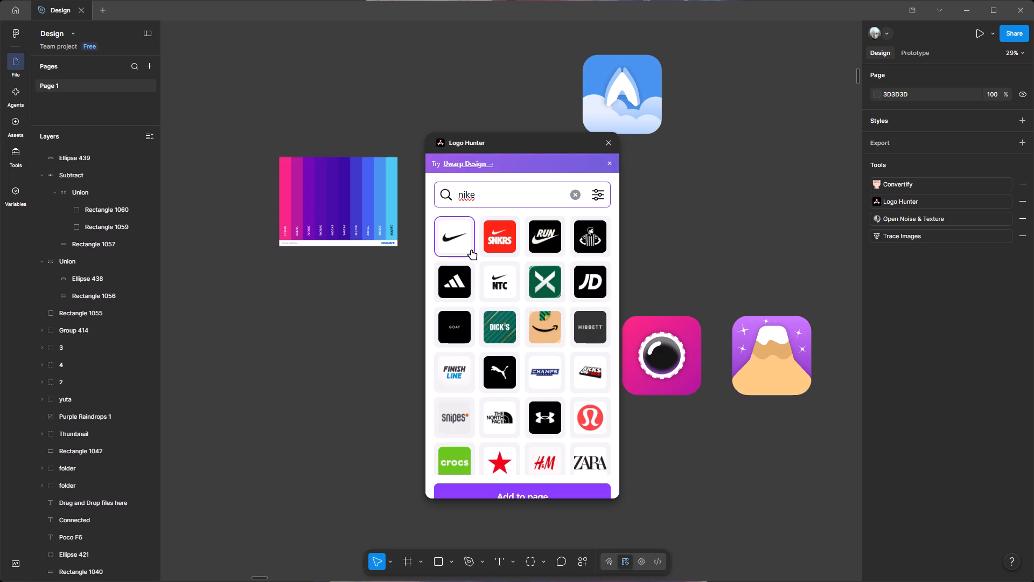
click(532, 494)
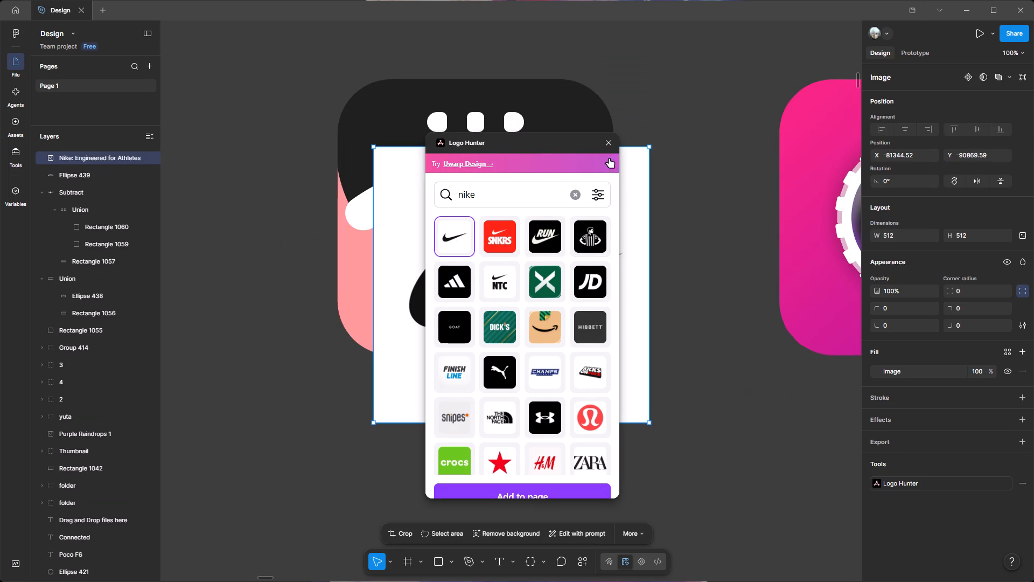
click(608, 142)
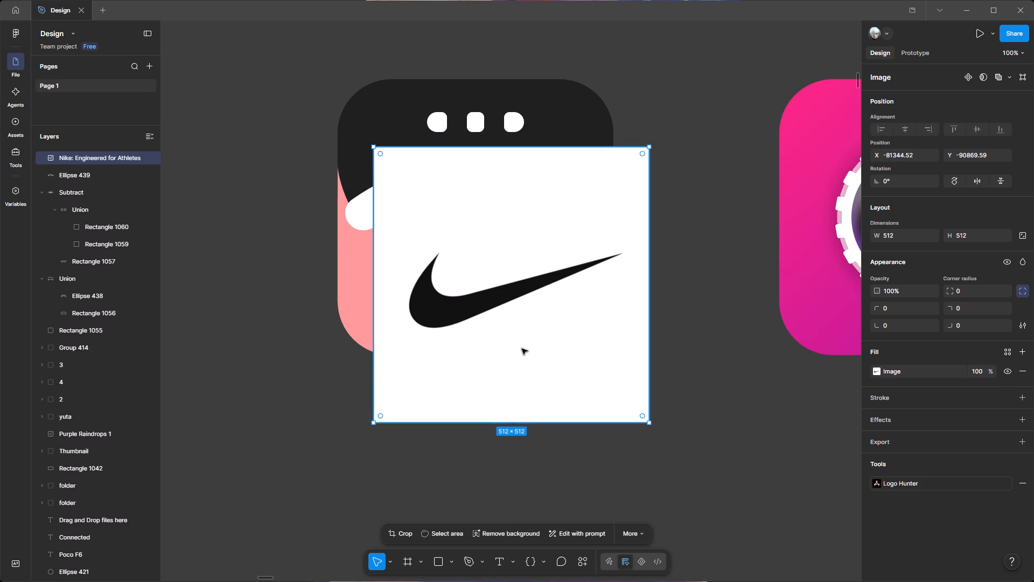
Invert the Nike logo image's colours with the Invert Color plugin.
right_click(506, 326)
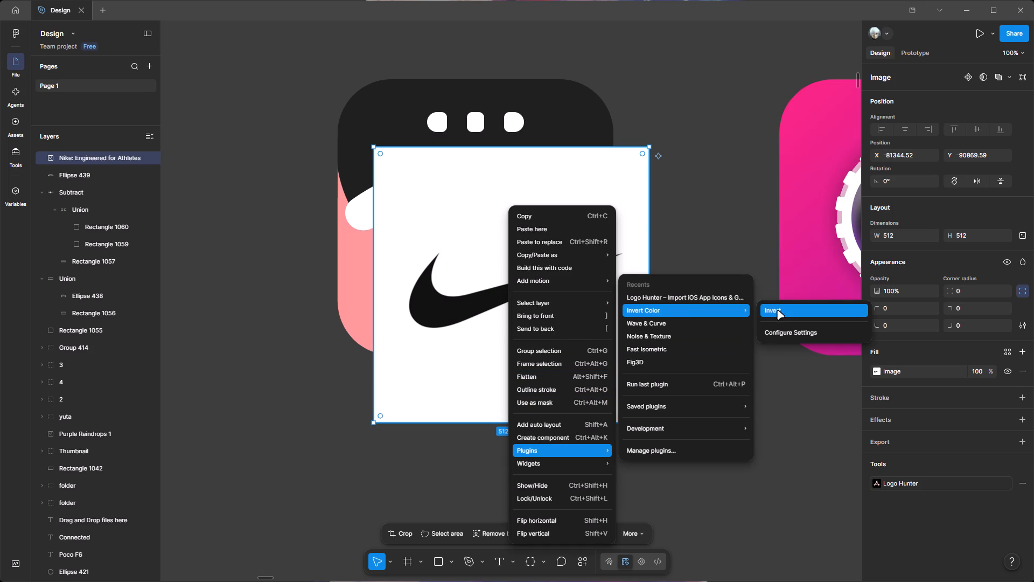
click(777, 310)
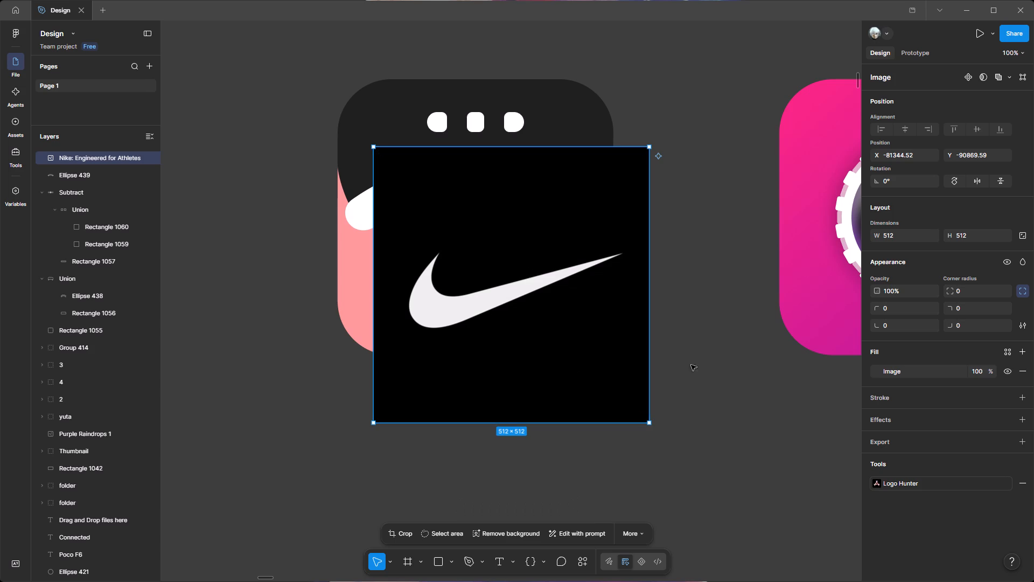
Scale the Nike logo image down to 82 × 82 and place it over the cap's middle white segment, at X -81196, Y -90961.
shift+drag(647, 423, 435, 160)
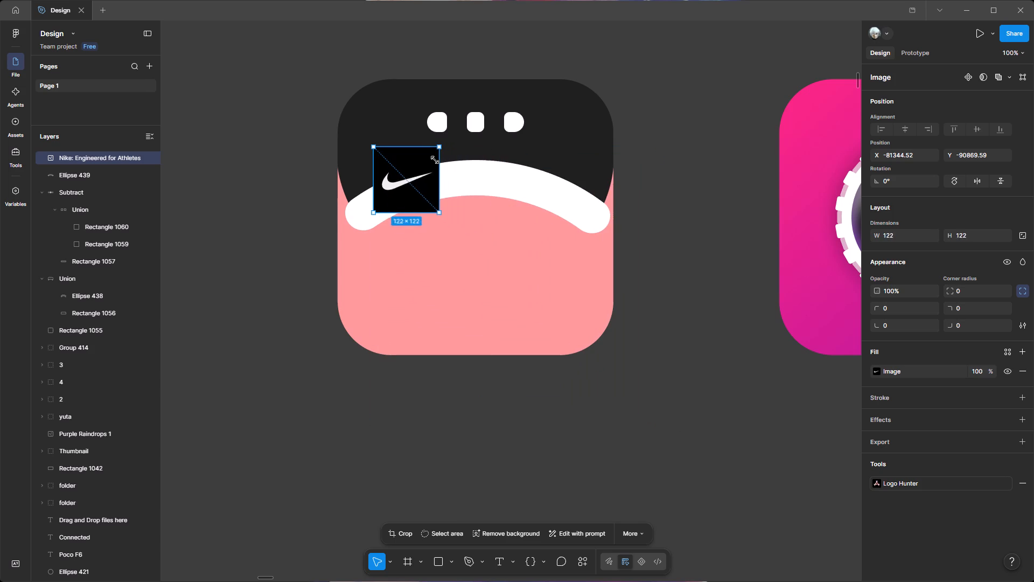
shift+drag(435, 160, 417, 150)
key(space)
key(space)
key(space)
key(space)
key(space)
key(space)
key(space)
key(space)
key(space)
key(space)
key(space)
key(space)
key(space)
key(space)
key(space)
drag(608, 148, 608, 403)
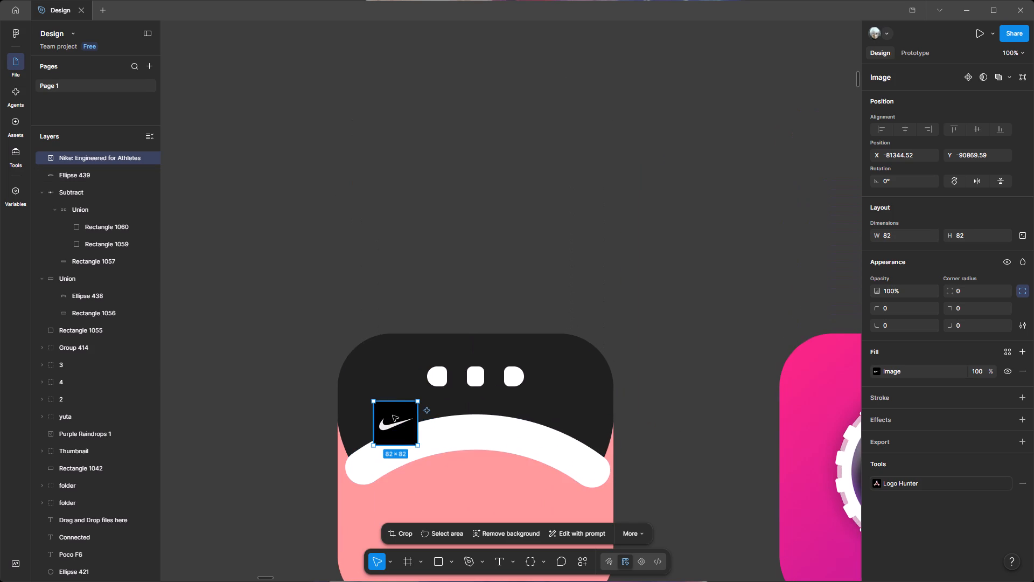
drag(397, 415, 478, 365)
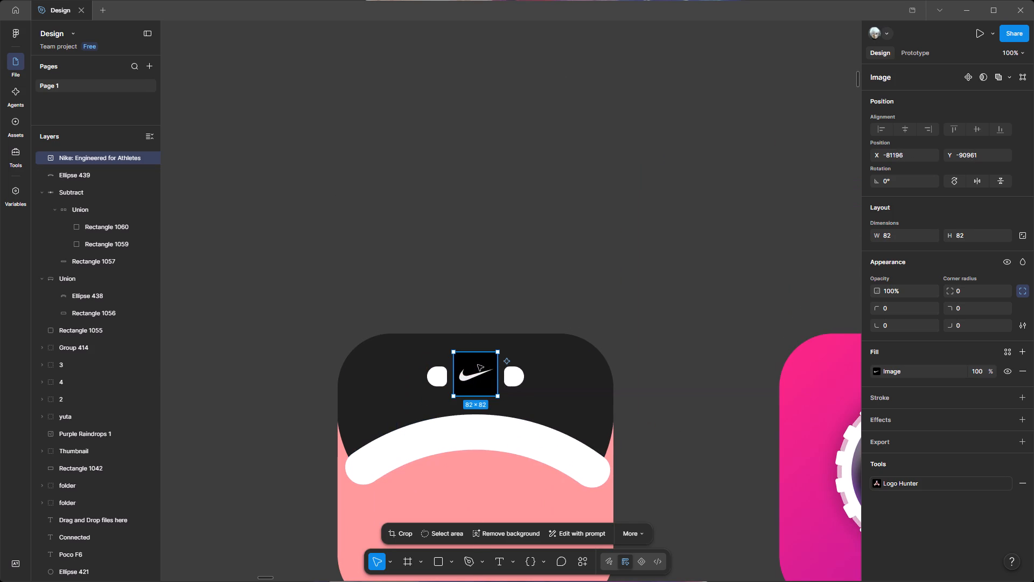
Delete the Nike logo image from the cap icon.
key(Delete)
Switch to Firefox and search the web for "nike logo vector".
click(520, 576)
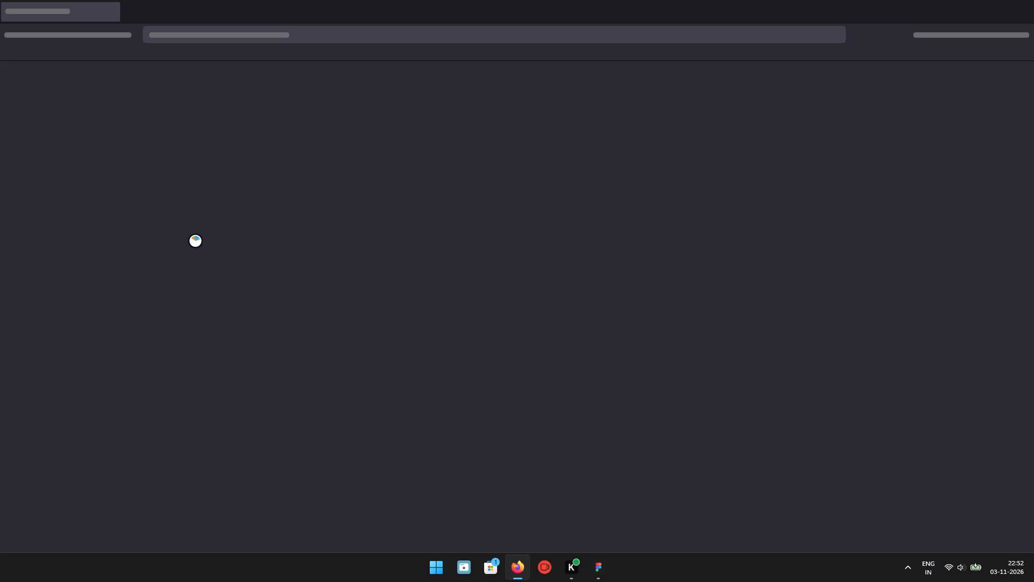
text(nike logo b)
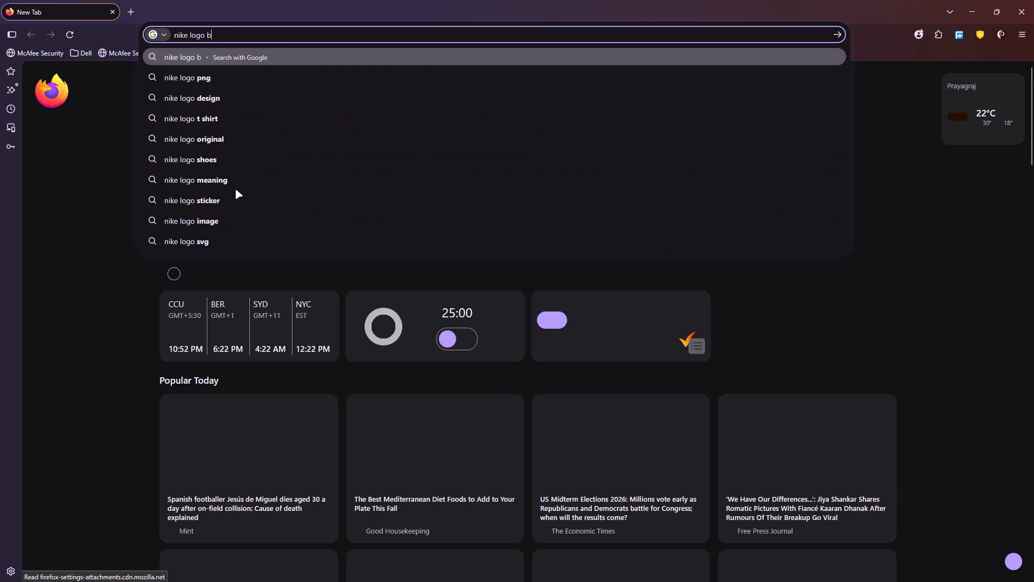
key(BackSpace)
text(vector)
key(Return)
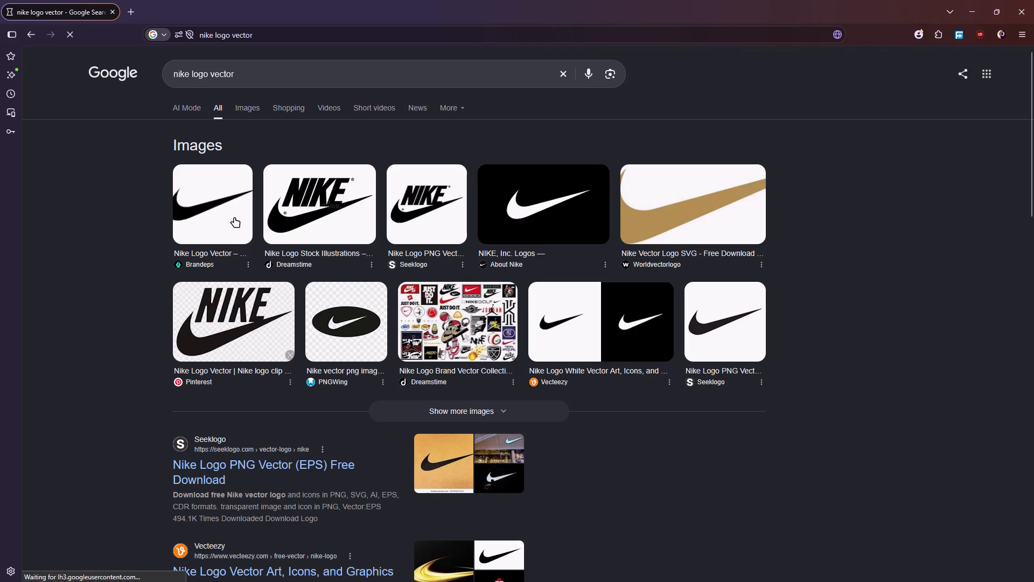
Browse Seeklogo's free Nike logo vectors page and return to the search results.
scroll(290, 399, down, 2)
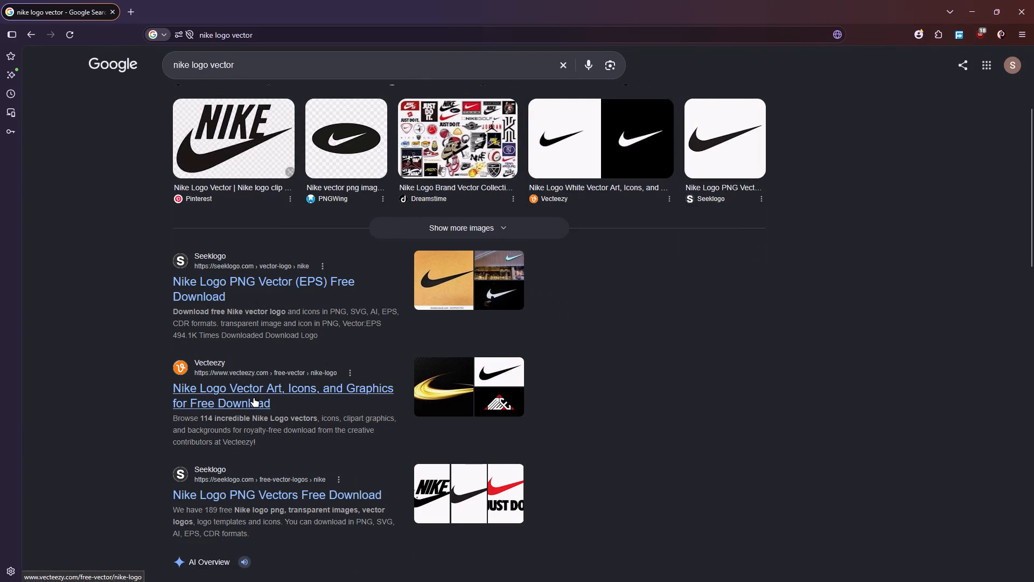
click(276, 492)
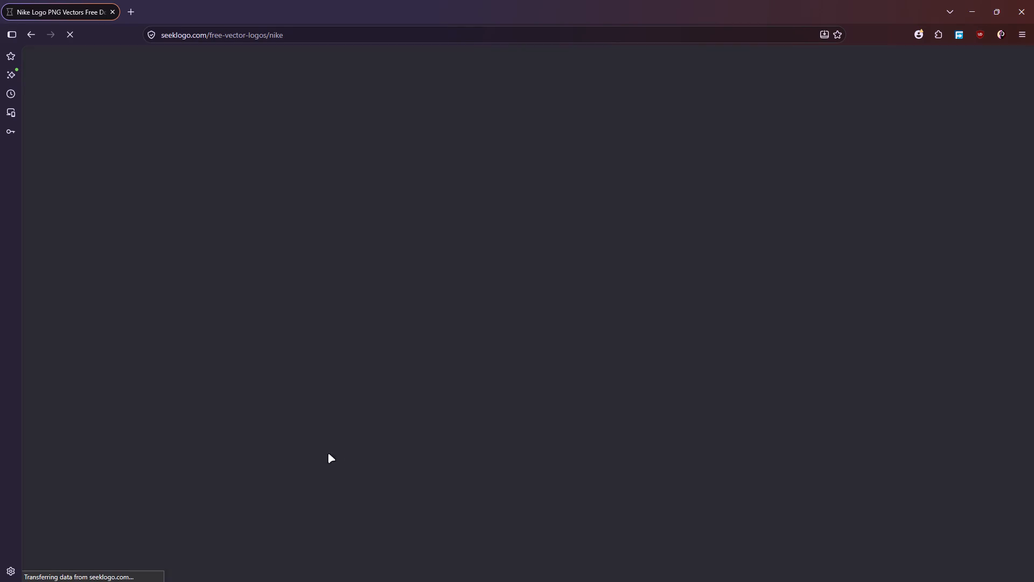
scroll(361, 445, down, 2)
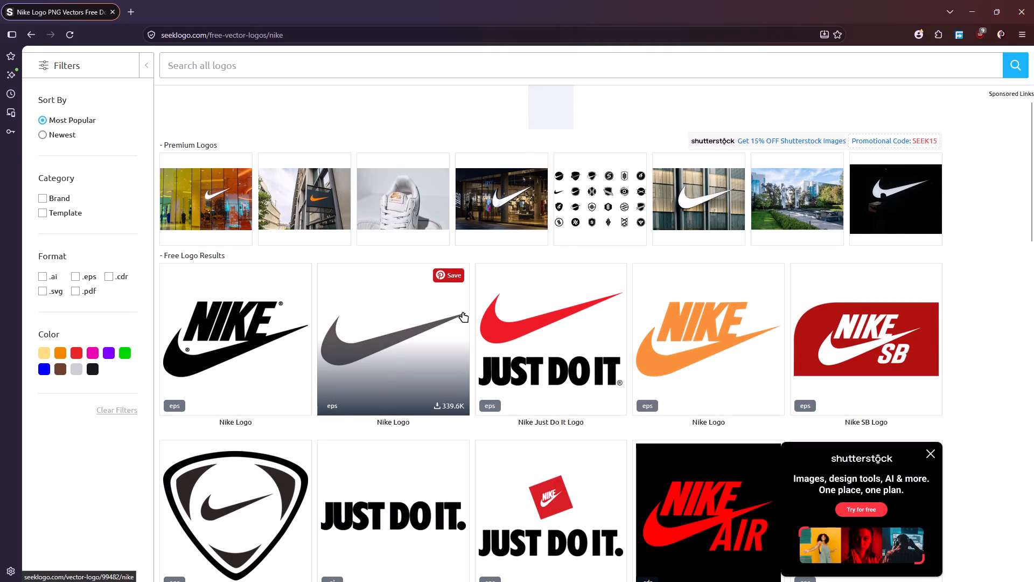
scroll(245, 451, down, 3)
scroll(442, 370, up, 2)
click(39, 33)
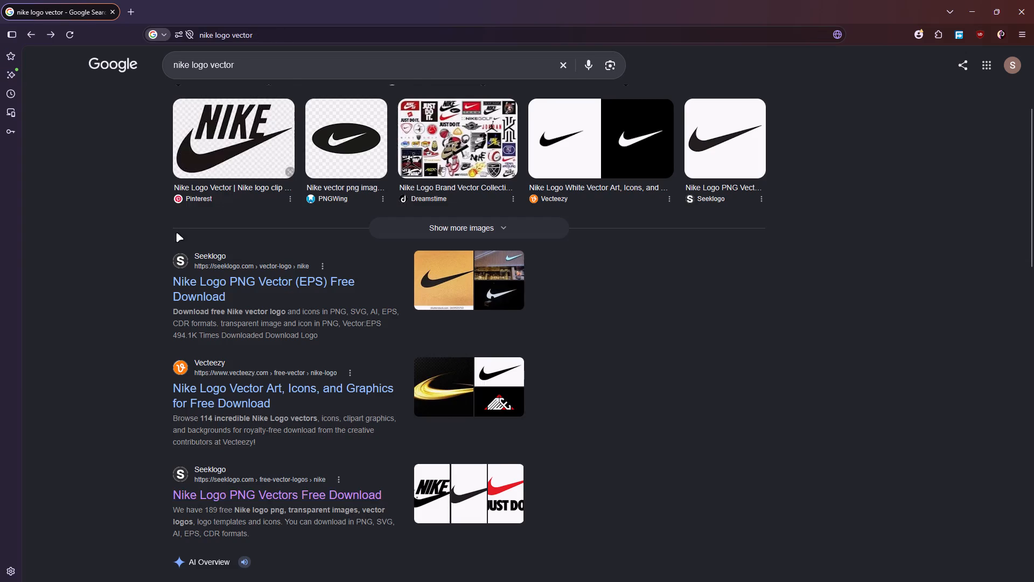
Open Vector4Free's "Free nike - Vector Art" result and open the plain black Nike swoosh from its Vecteezy images.
scroll(330, 321, up, 4)
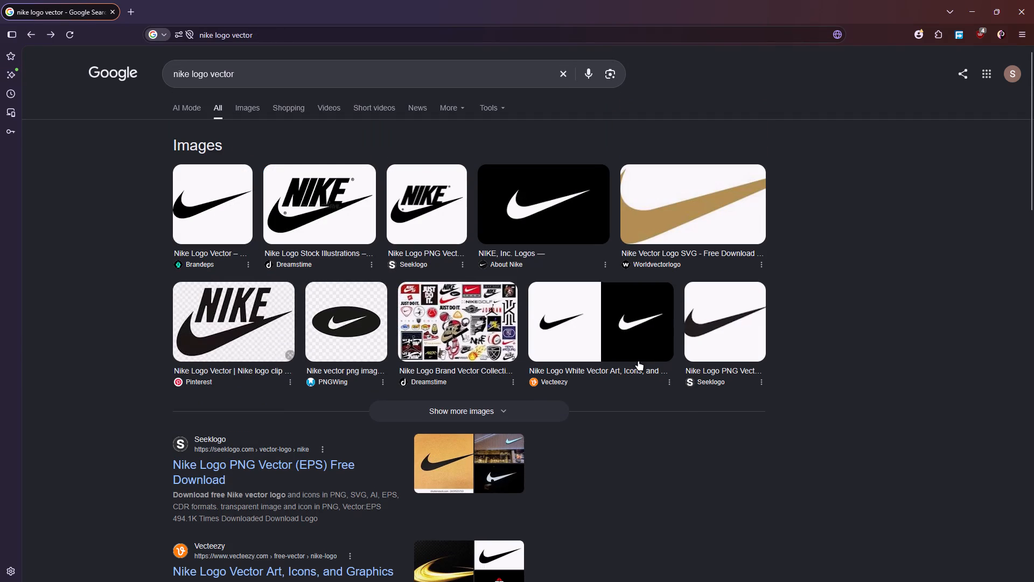
scroll(348, 366, down, 8)
scroll(329, 408, down, 2)
scroll(312, 361, up, 2)
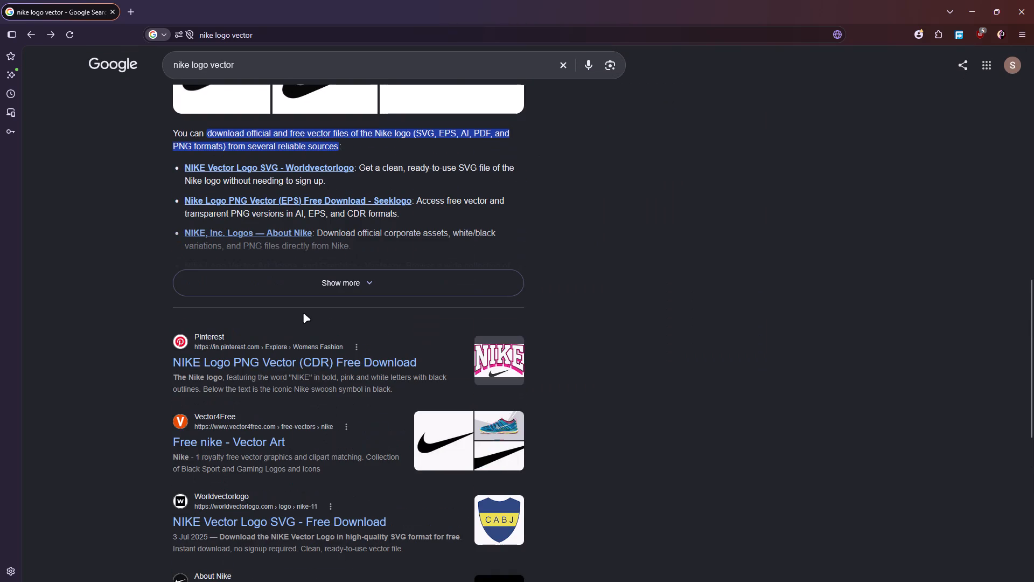
click(270, 441)
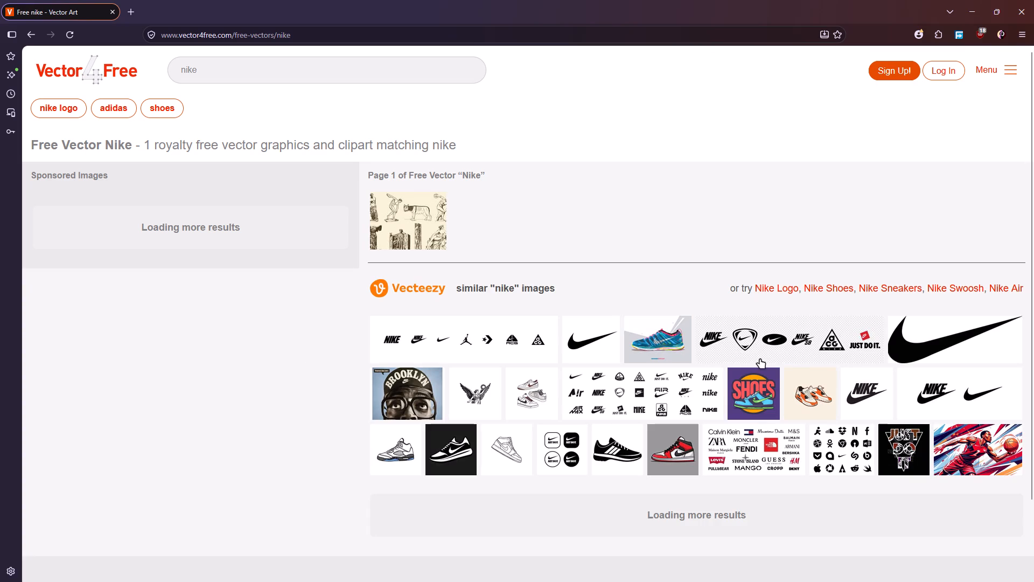
scroll(602, 344, down, 2)
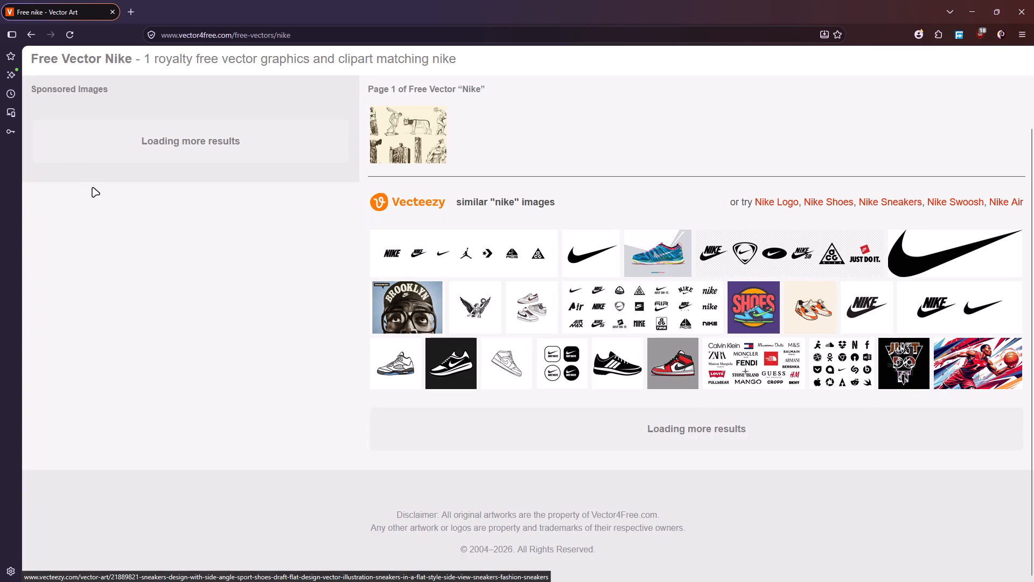
click(592, 253)
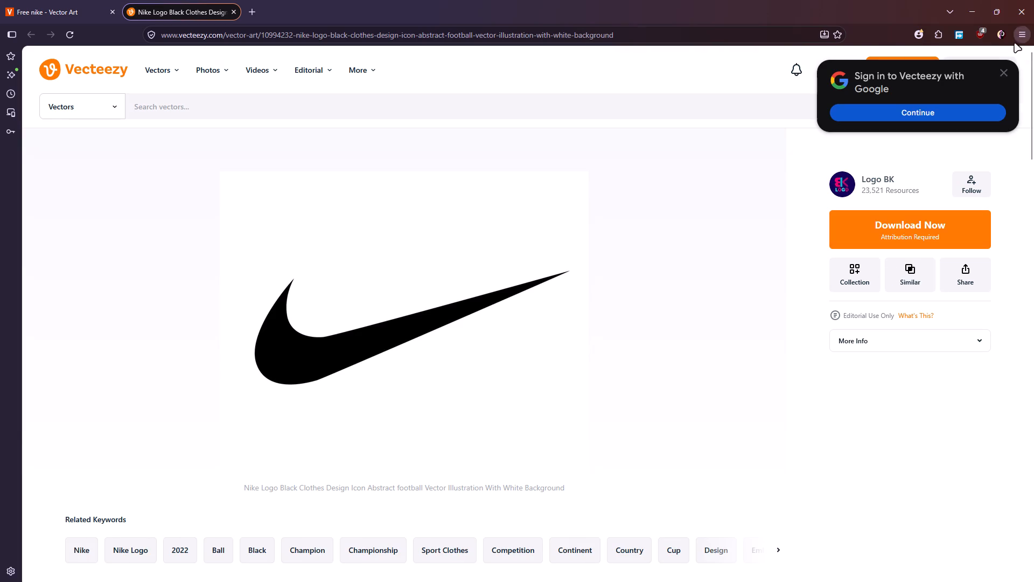
Download the black Nike swoosh vector from Vecteezy, dismissing the sign-in prompts.
click(1002, 78)
click(899, 237)
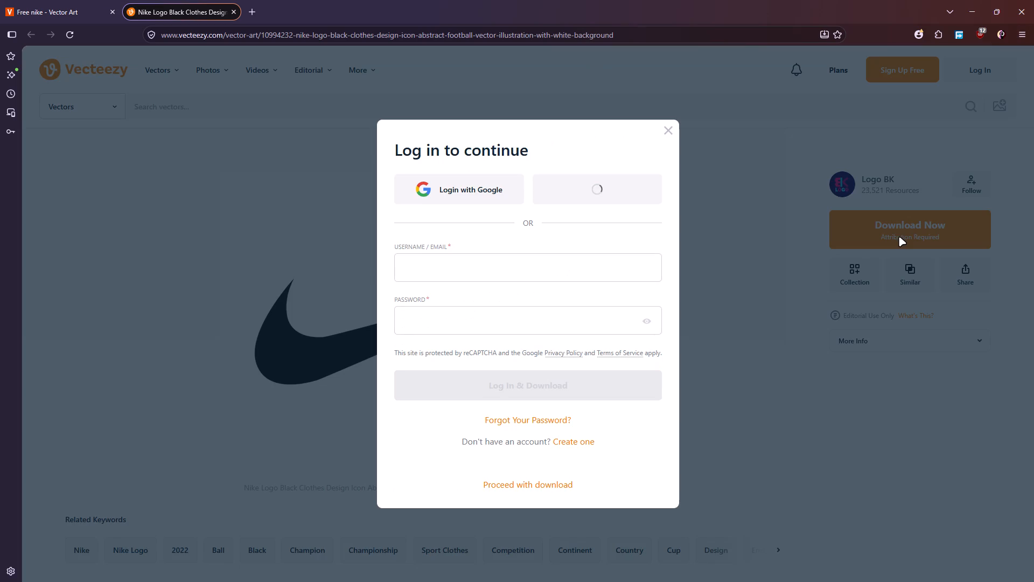
click(661, 133)
click(672, 134)
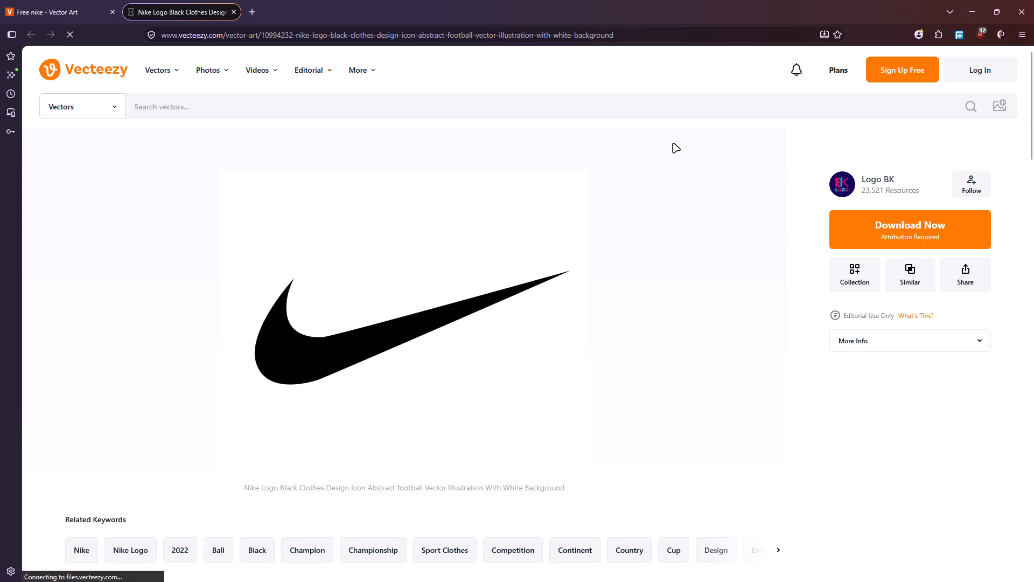
Return to the search results, open Worldvectorlogo's NIKE Vector Logo result and download the related Nike 4 swoosh as SVG.
click(33, 37)
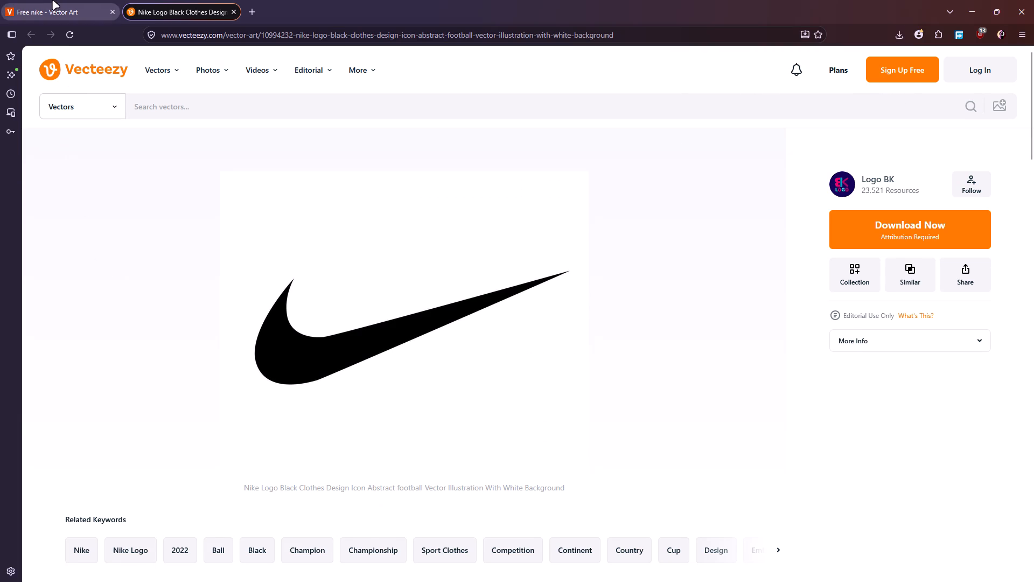
click(54, 0)
click(24, 32)
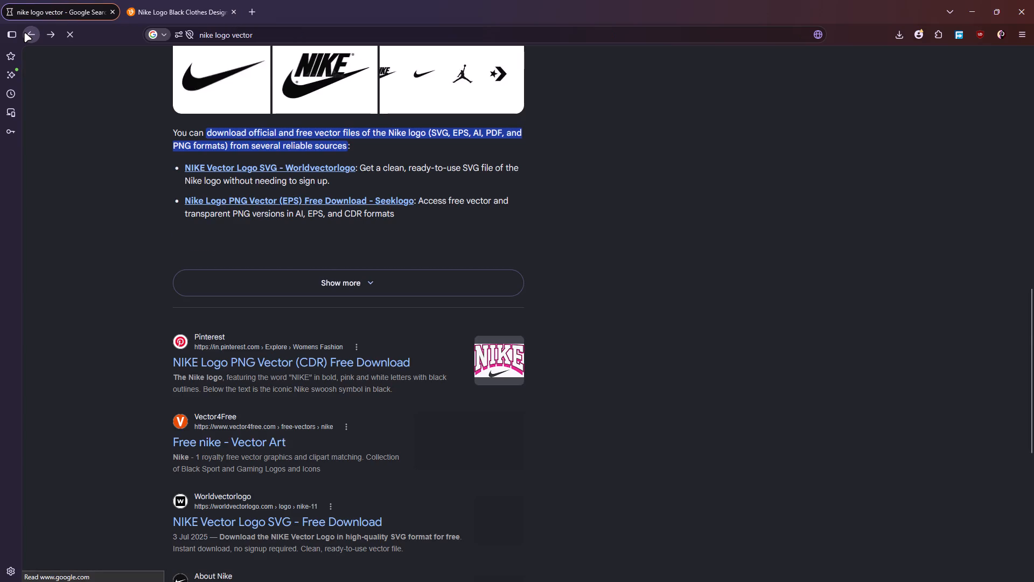
scroll(359, 370, down, 2)
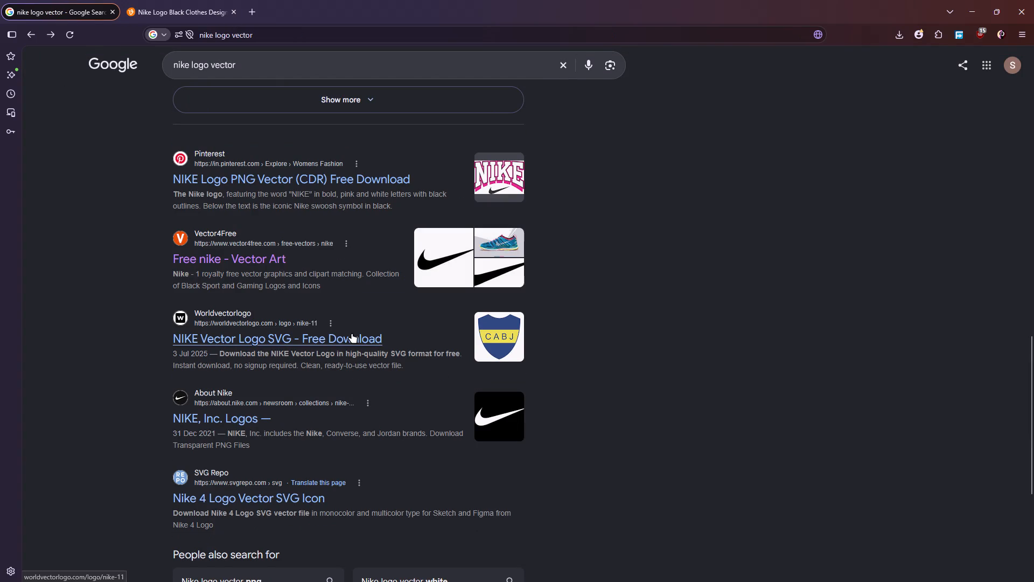
click(352, 333)
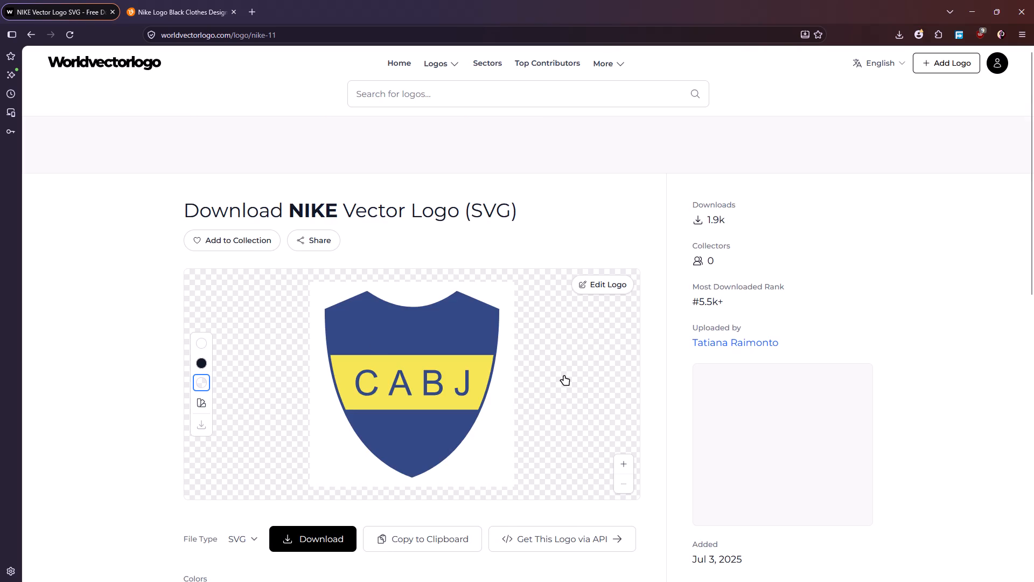
scroll(564, 375, down, 3)
scroll(564, 375, up, 3)
scroll(564, 375, down, 5)
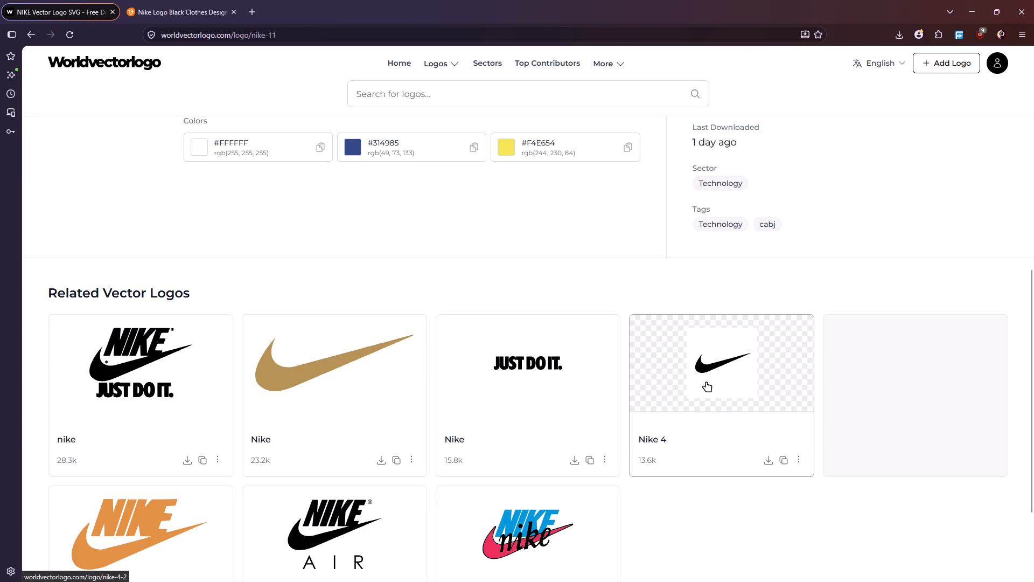
click(770, 463)
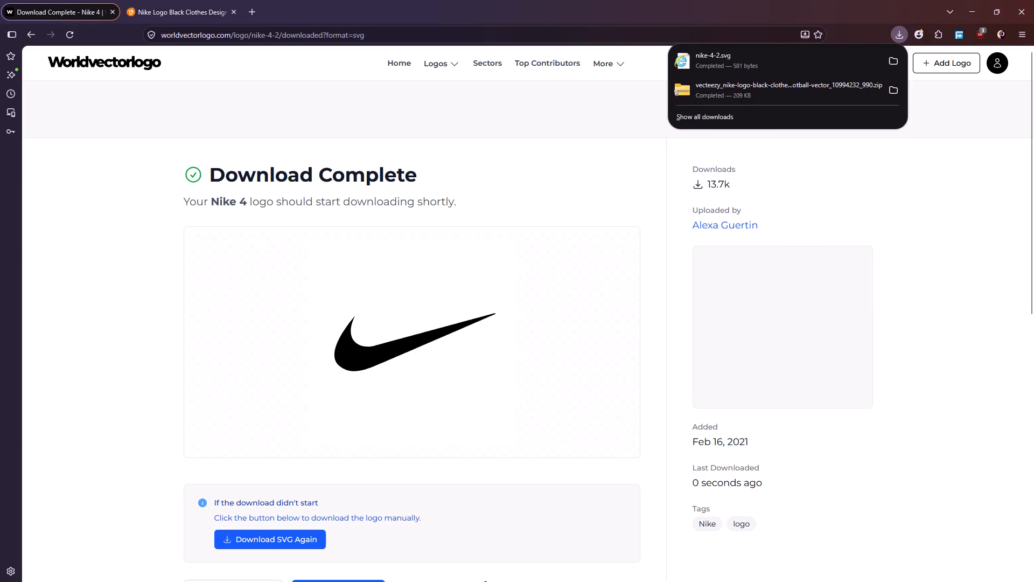
Switch to Figma and place nike-4-2.svg from the Downloads folder on the canvas above the cap icon.
click(593, 569)
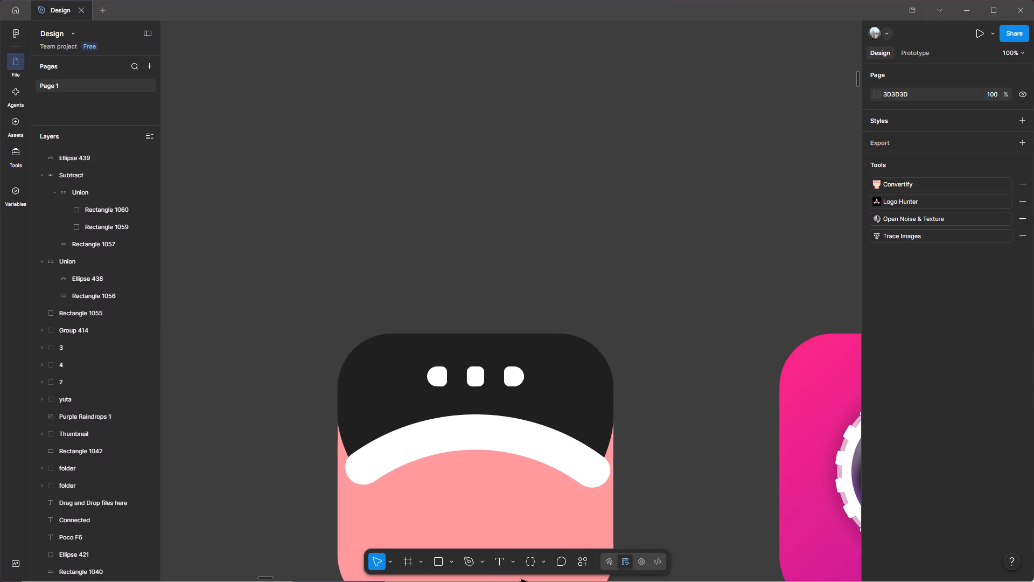
click(454, 569)
click(485, 542)
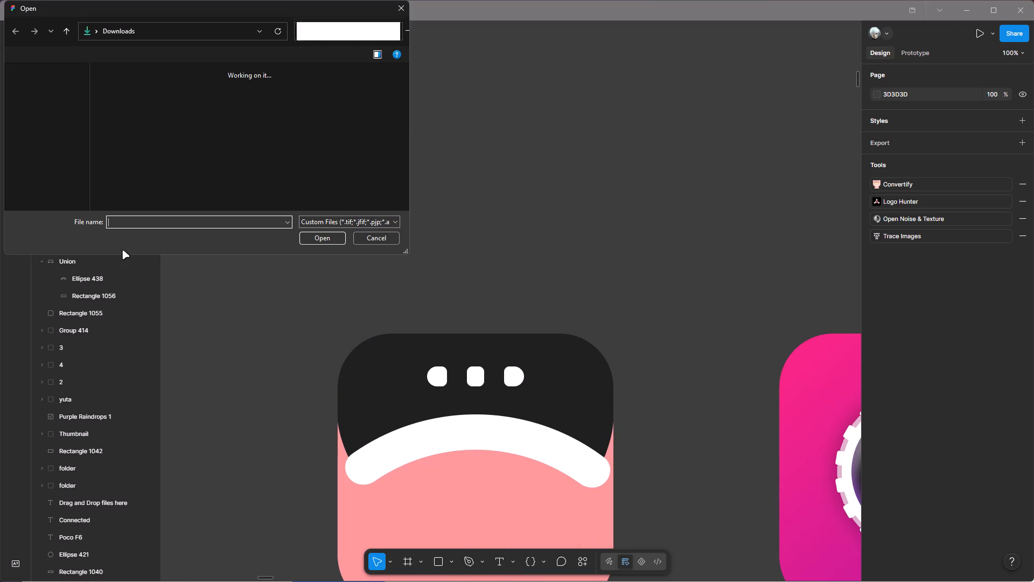
click(46, 169)
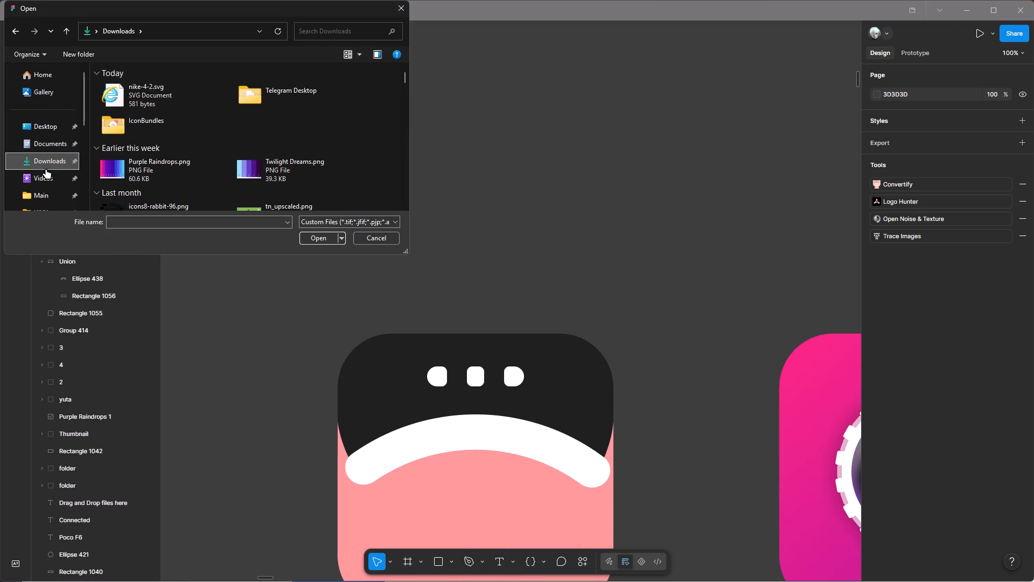
click(122, 98)
click(310, 238)
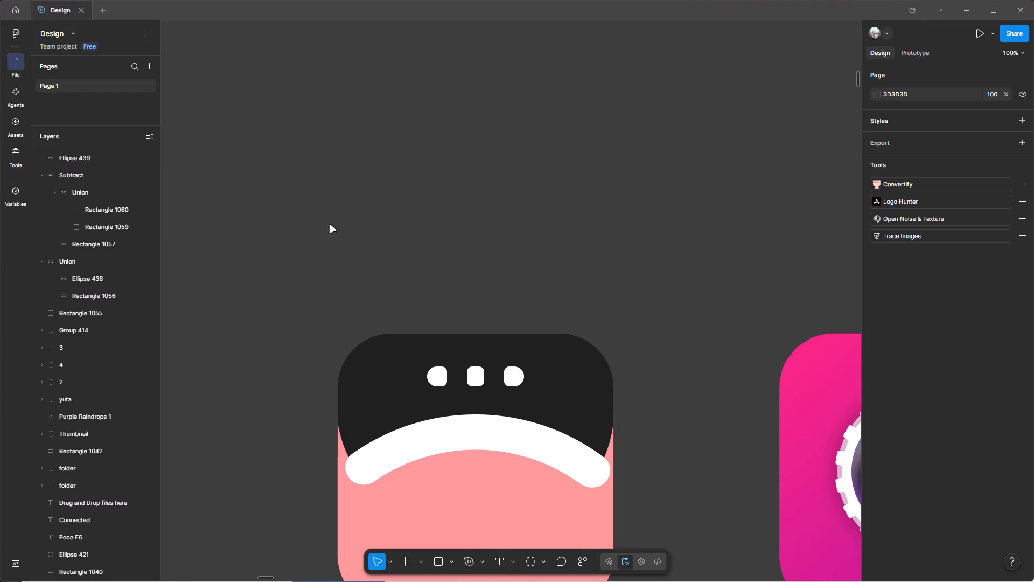
click(387, 116)
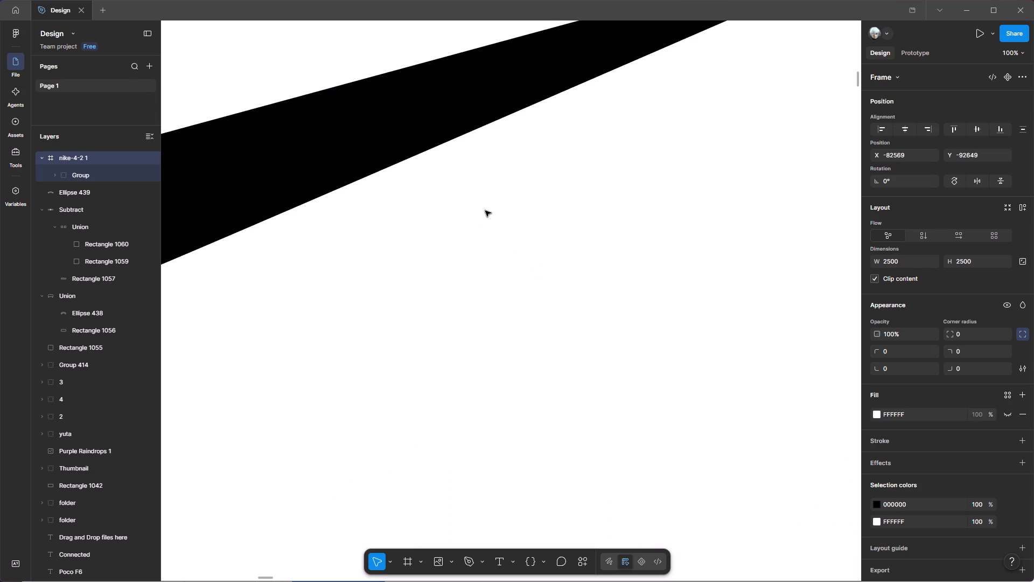
Delete the white background vector from the imported Nike logo's group, keeping the black swoosh.
ctrl+scroll(485, 211, down, 5)
key(space)
key(space)
key(space)
key(space)
key(space)
key(space)
key(space)
key(space)
key(space)
key(space)
key(space)
drag(484, 155, 487, 268)
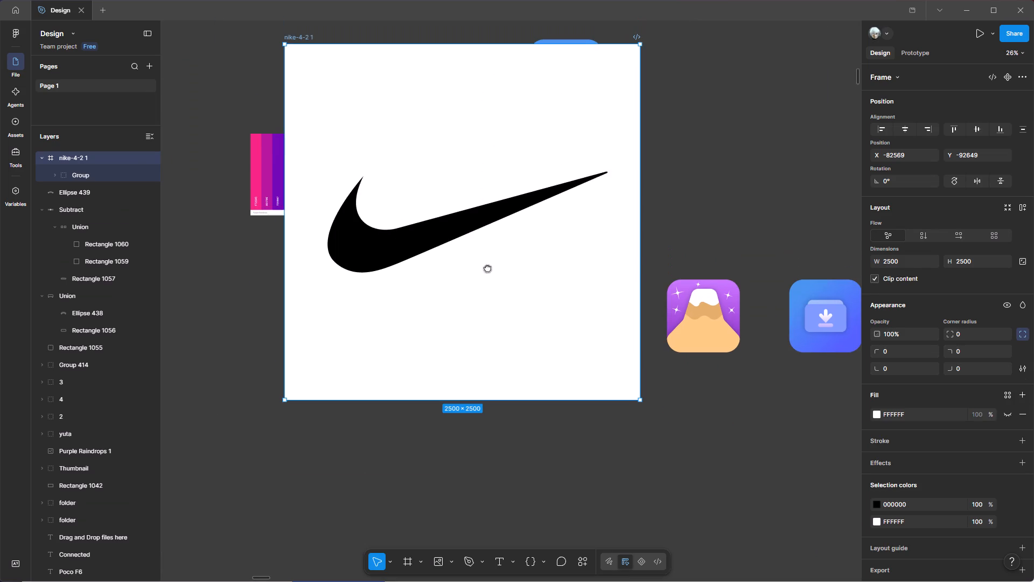
drag(487, 268, 487, 270)
click(49, 173)
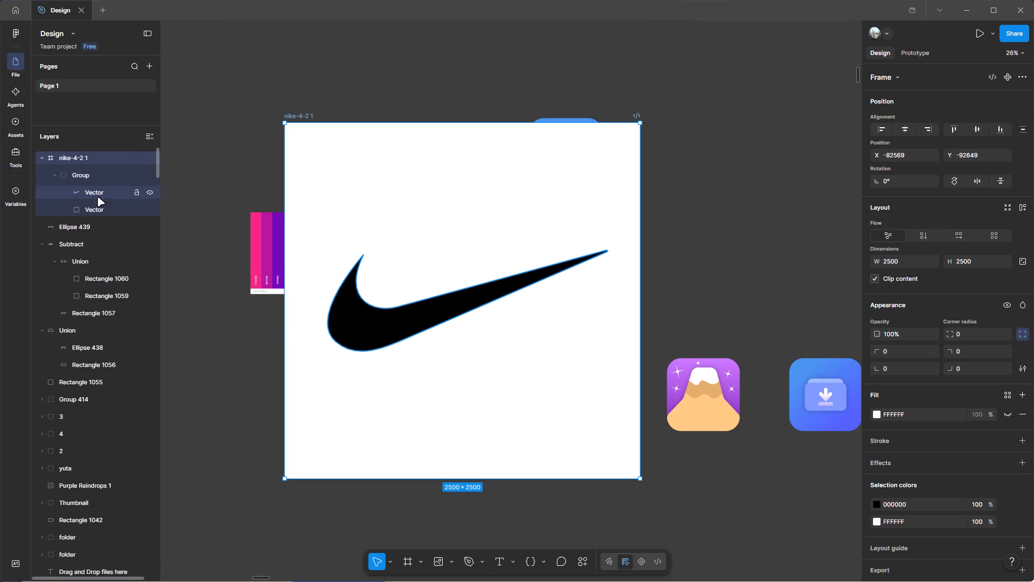
click(97, 205)
key(Delete)
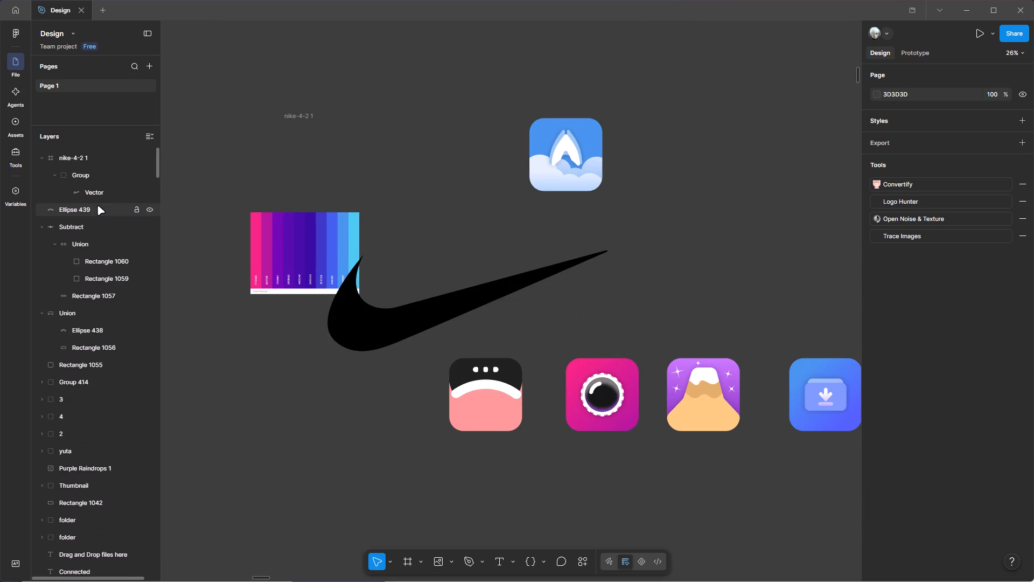
Move the swoosh group out of the nike-4-2 1 frame to the top level and delete the emptied frame.
click(60, 168)
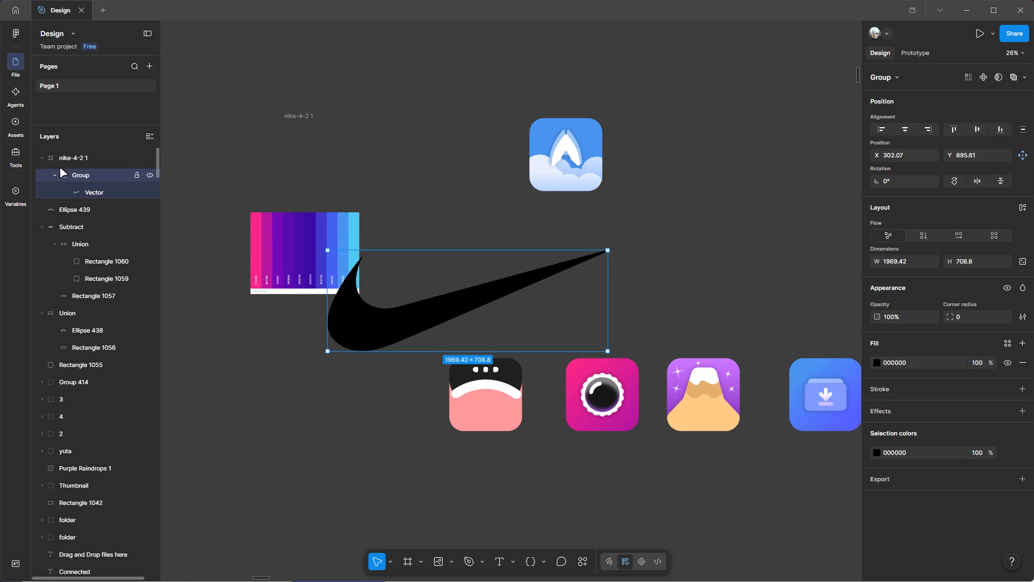
click(53, 176)
click(76, 160)
click(83, 169)
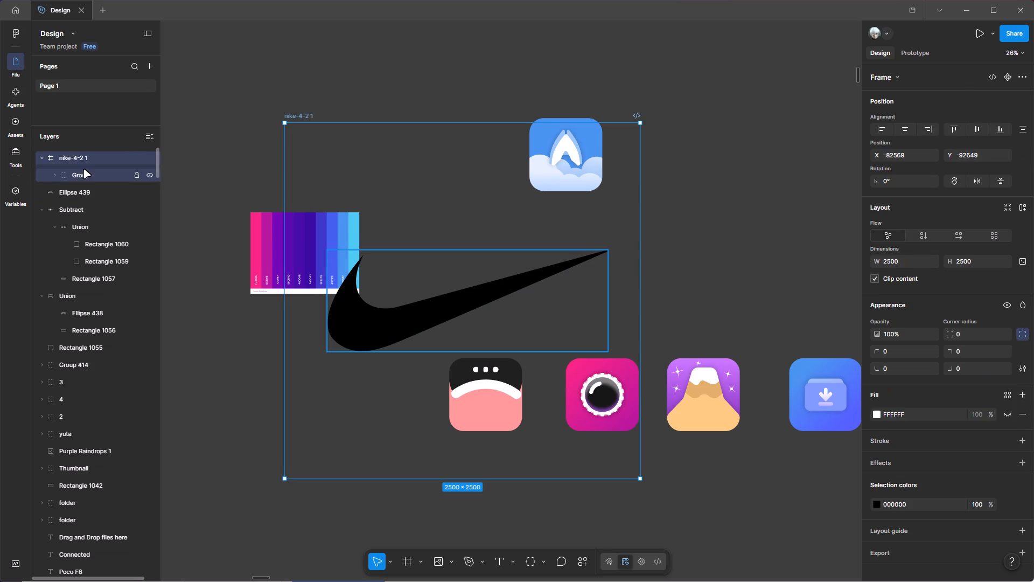
drag(89, 174, 71, 154)
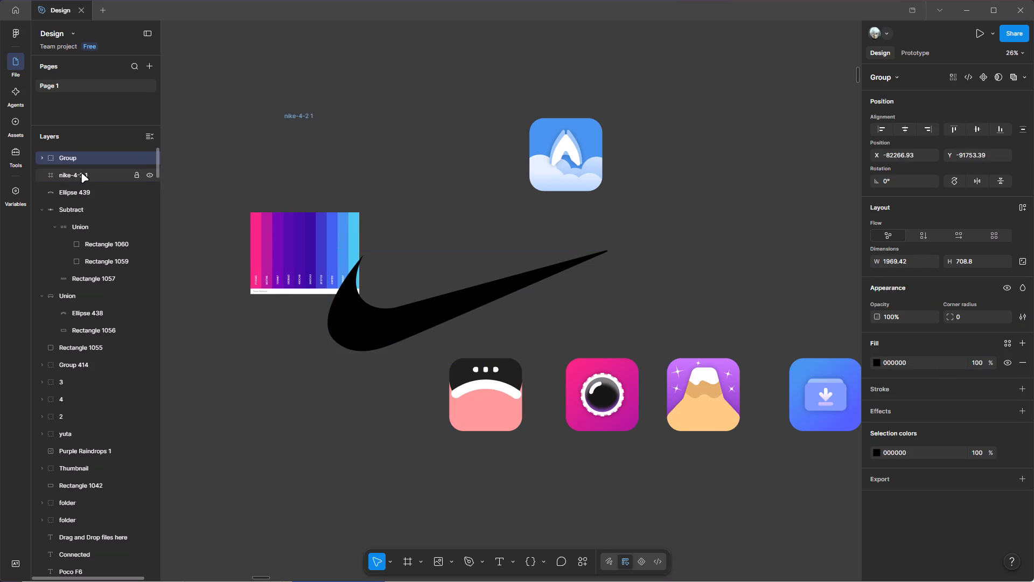
click(81, 173)
key(Delete)
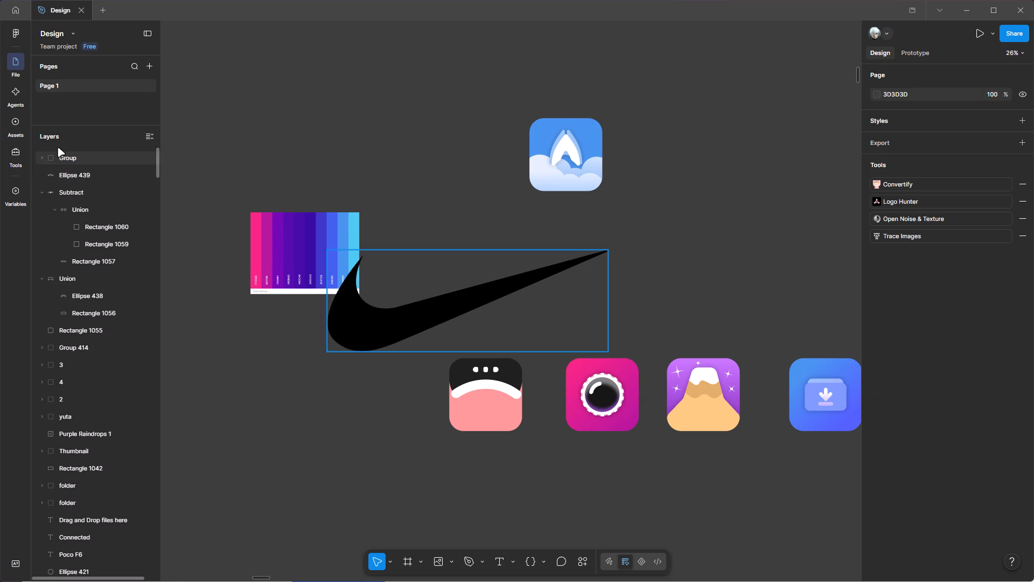
Scale the swoosh group down proportionally to about 586 × 211.
click(60, 148)
click(482, 281)
click(497, 287)
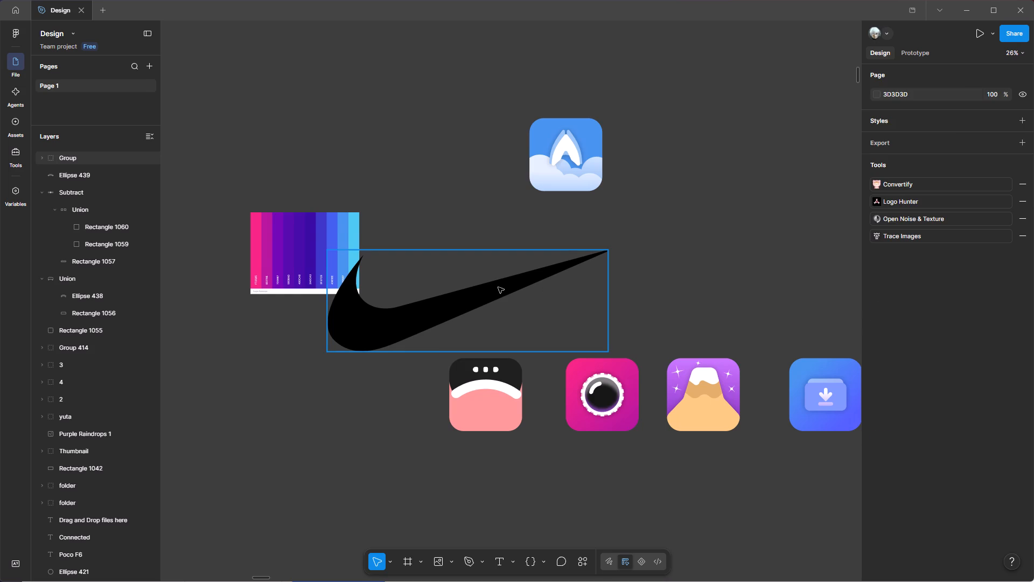
shift+drag(604, 352, 414, 218)
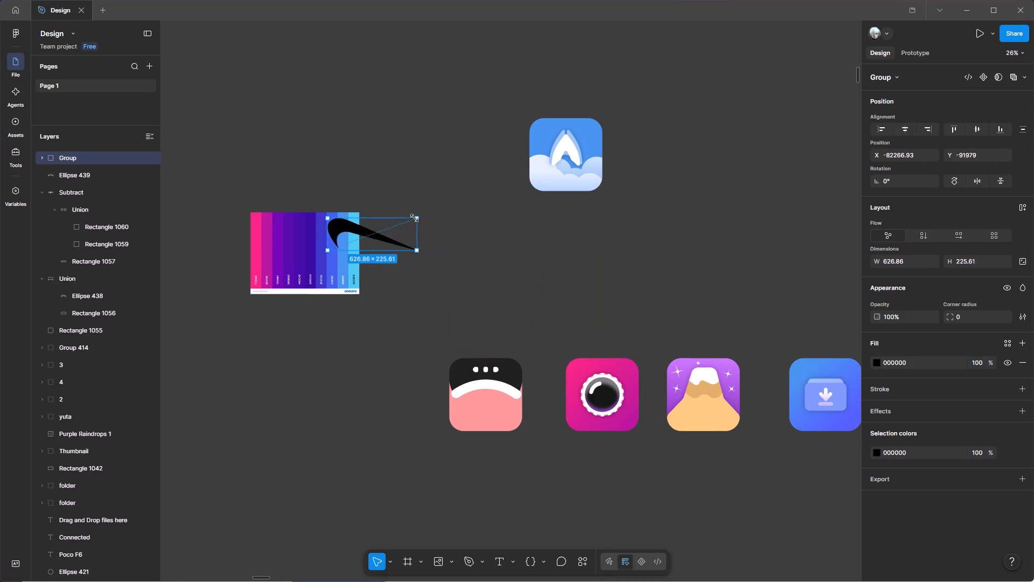
shift+drag(414, 218, 411, 260)
Delete the three white vent shapes from the cap icon's dark top.
key(space)
key(space)
key(space)
drag(513, 307, 511, 282)
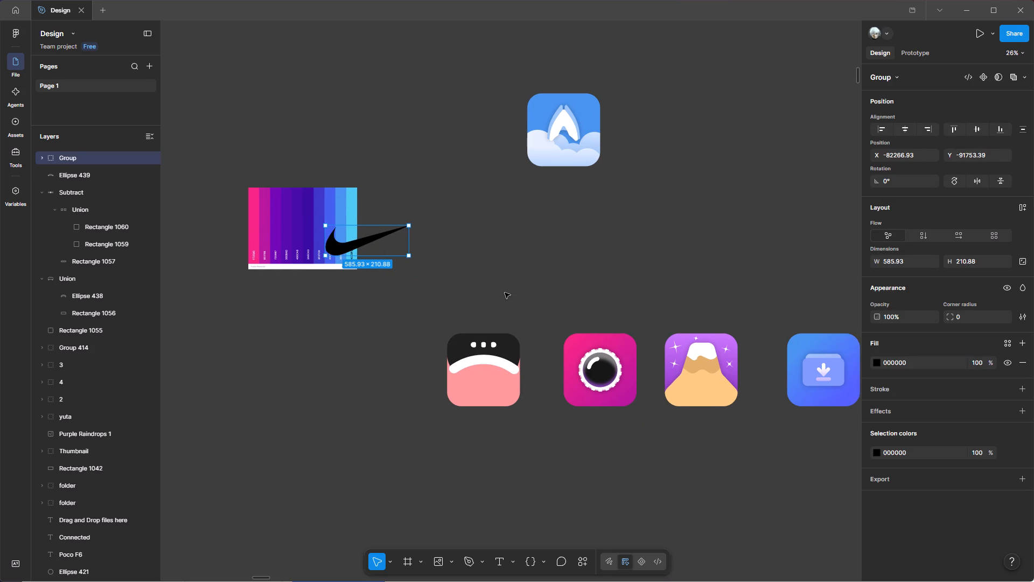
ctrl+scroll(505, 293, up, 3)
click(478, 410)
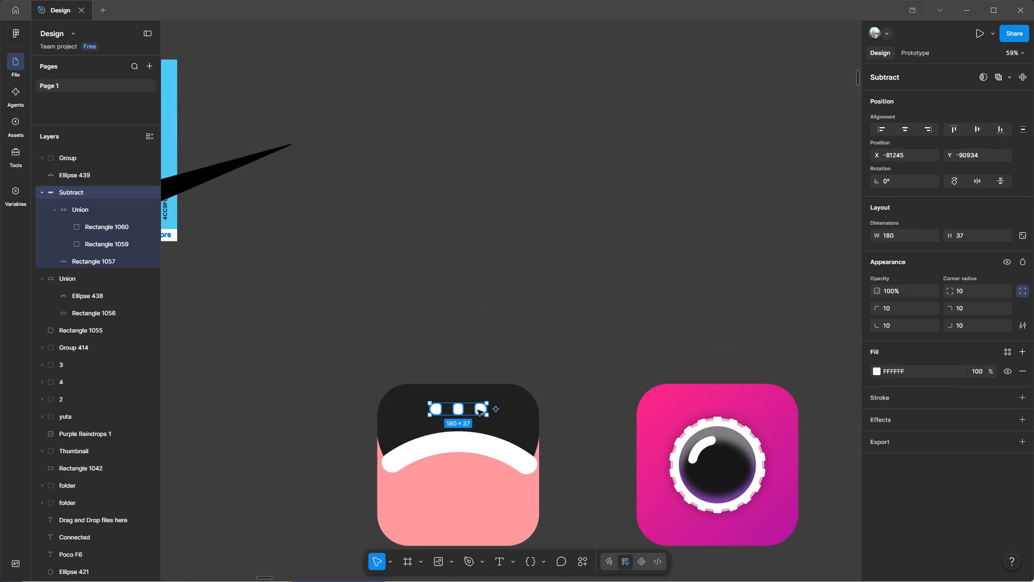
key(Delete)
Recolour the swoosh's fill to white FFFFFF by sampling the cap icon's white arch.
key(space)
key(space)
key(space)
key(space)
drag(565, 244, 635, 239)
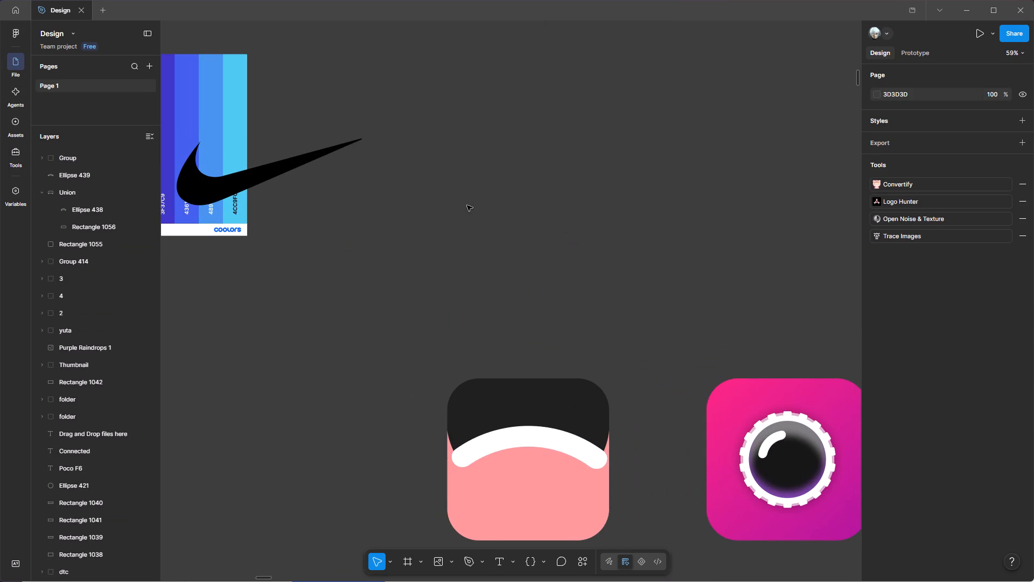
click(298, 163)
click(877, 362)
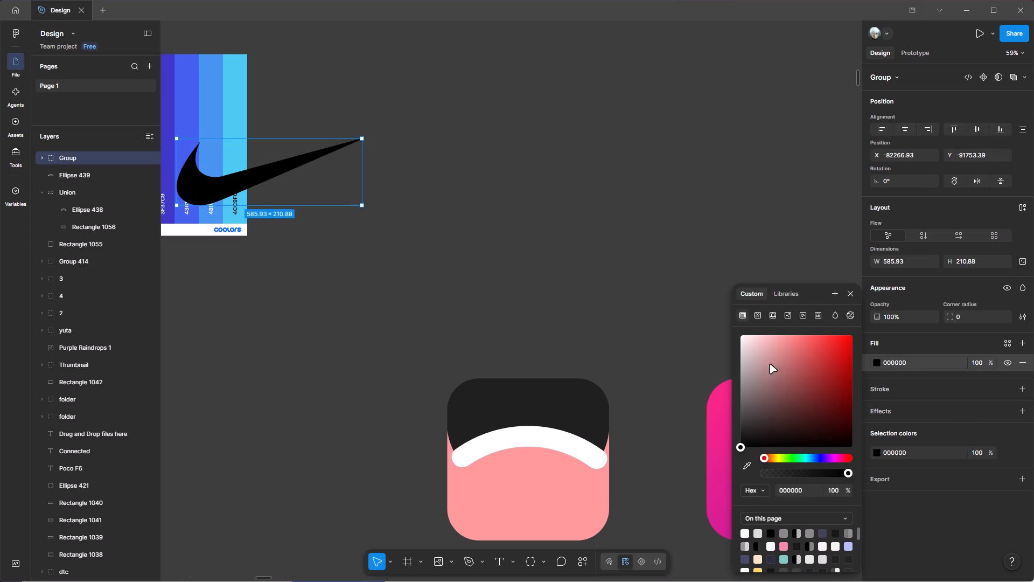
click(747, 463)
ctrl+scroll(542, 452, up, 2)
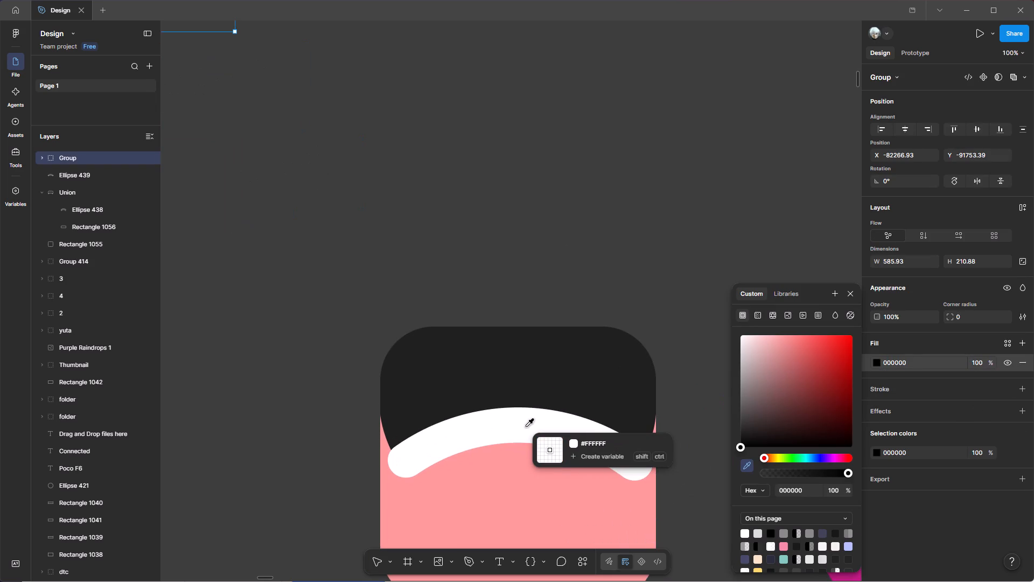
click(526, 426)
Move the white swoosh onto the dark top of the cap icon.
ctrl+scroll(526, 426, down, 3)
drag(316, 228, 616, 400)
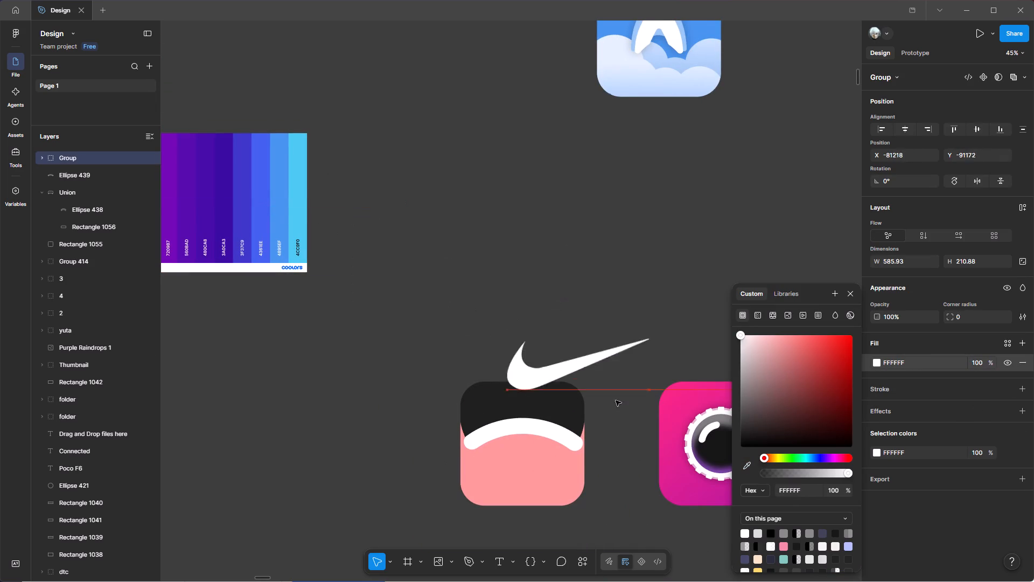
drag(616, 400, 554, 401)
Scale the white swoosh down proportionally to about 215 × 77 so it fits within the dark top.
ctrl+scroll(492, 403, up, 2)
click(584, 250)
key(space)
key(space)
drag(628, 289, 562, 276)
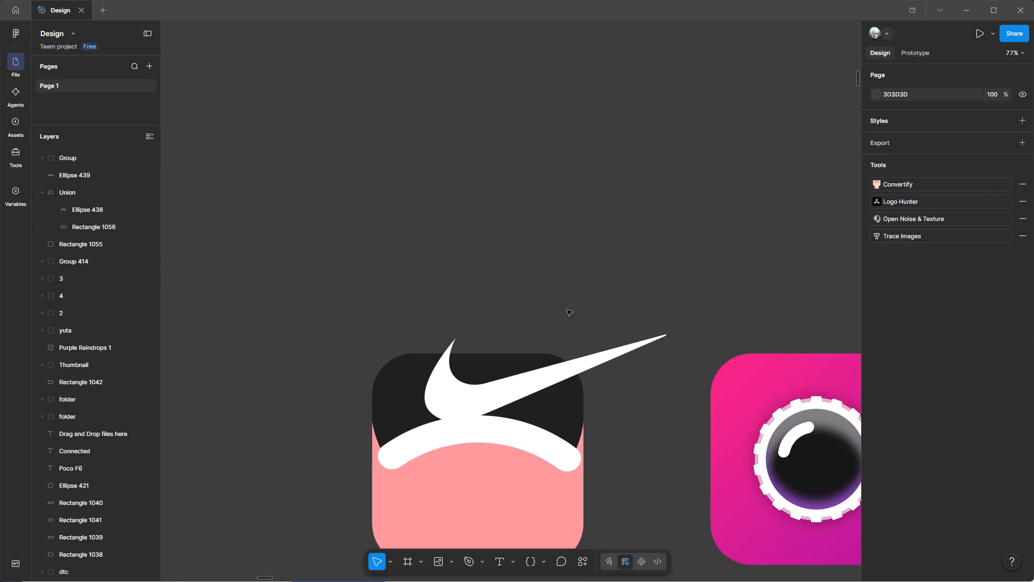
click(578, 363)
shift+drag(666, 422, 580, 349)
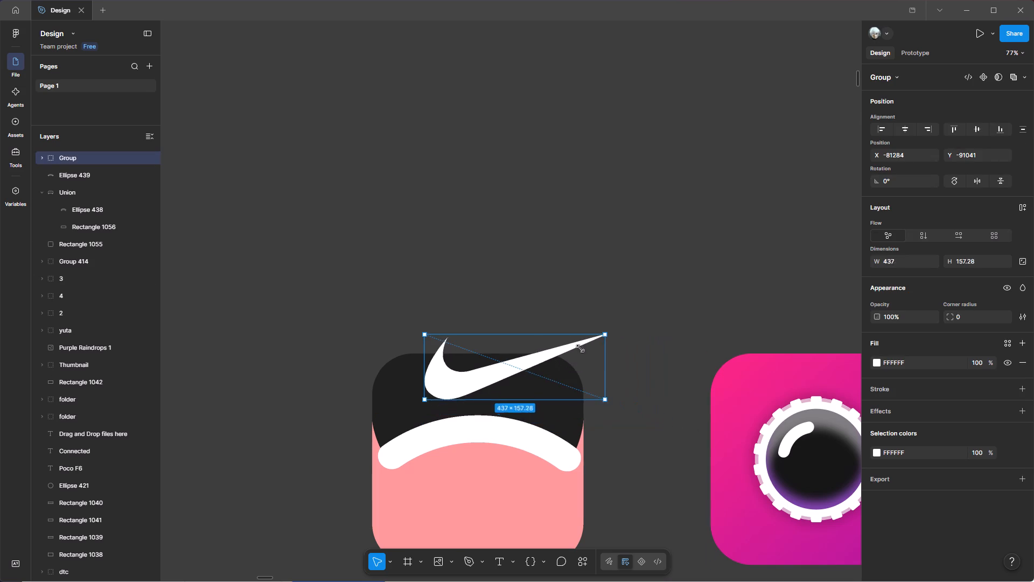
shift+drag(580, 349, 513, 343)
Centre the swoosh horizontally on the cap icon's dark top, just above the white arch, and deselect it.
drag(487, 350, 495, 383)
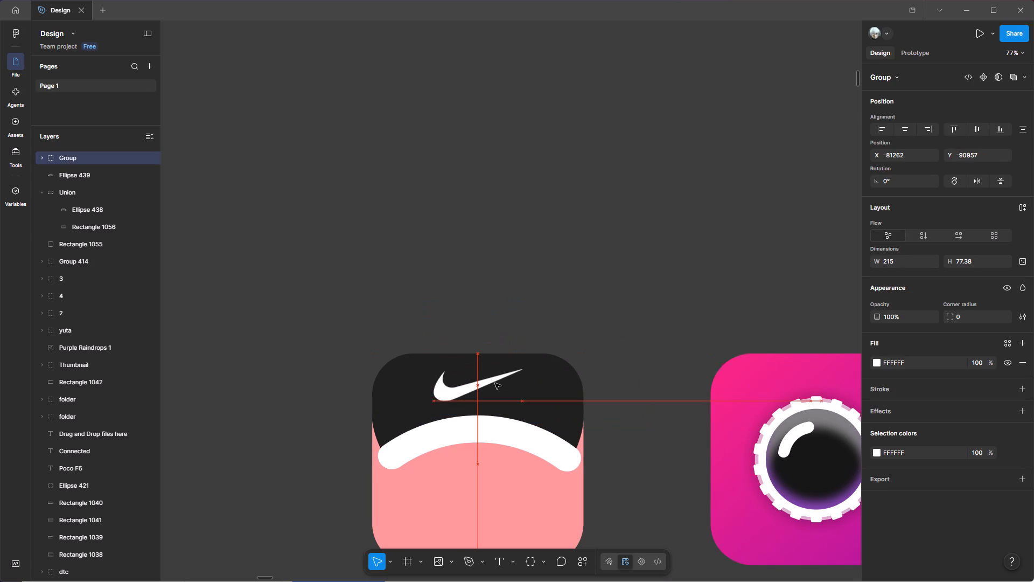
drag(495, 383, 493, 384)
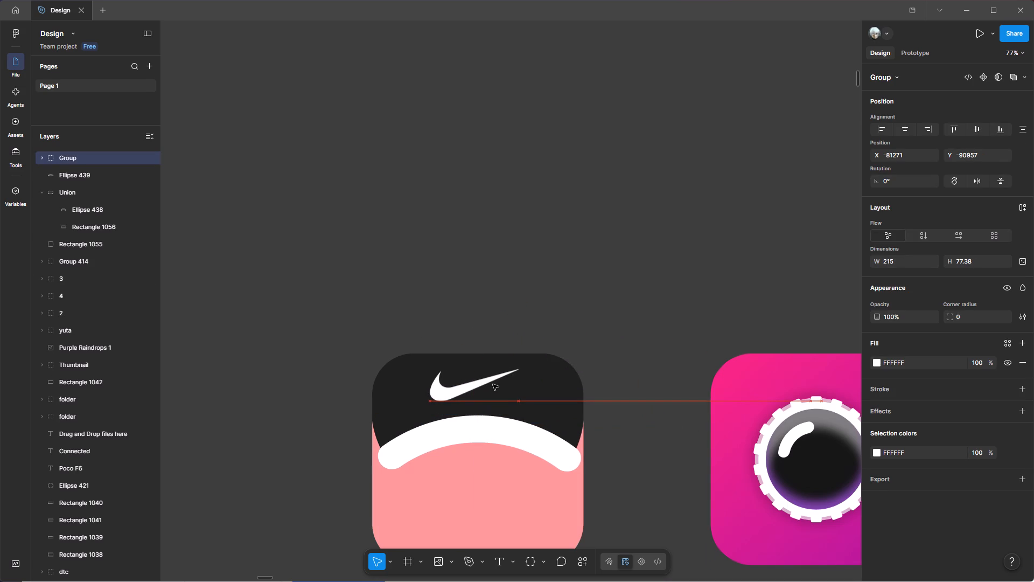
drag(493, 384, 497, 384)
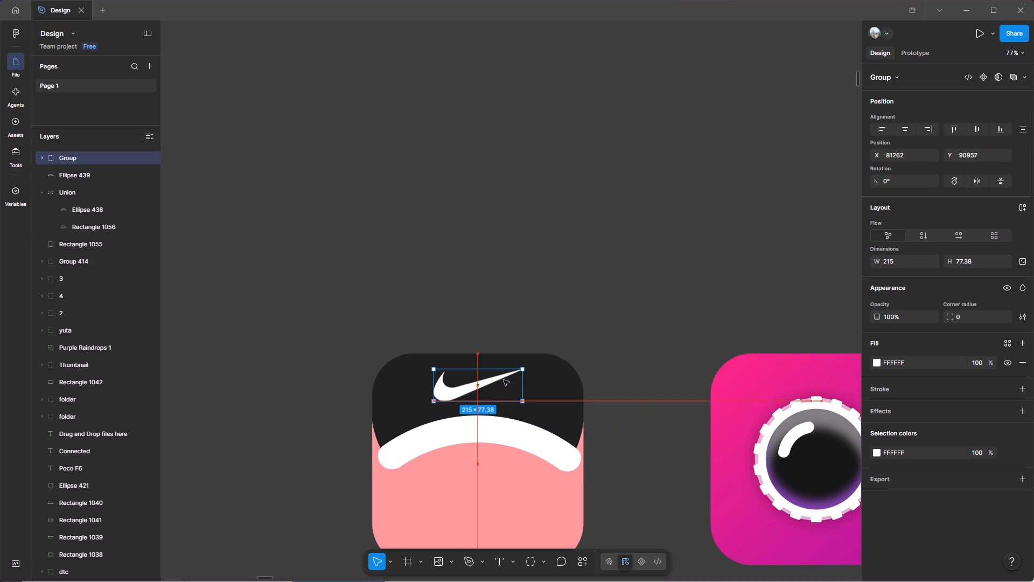
click(556, 275)
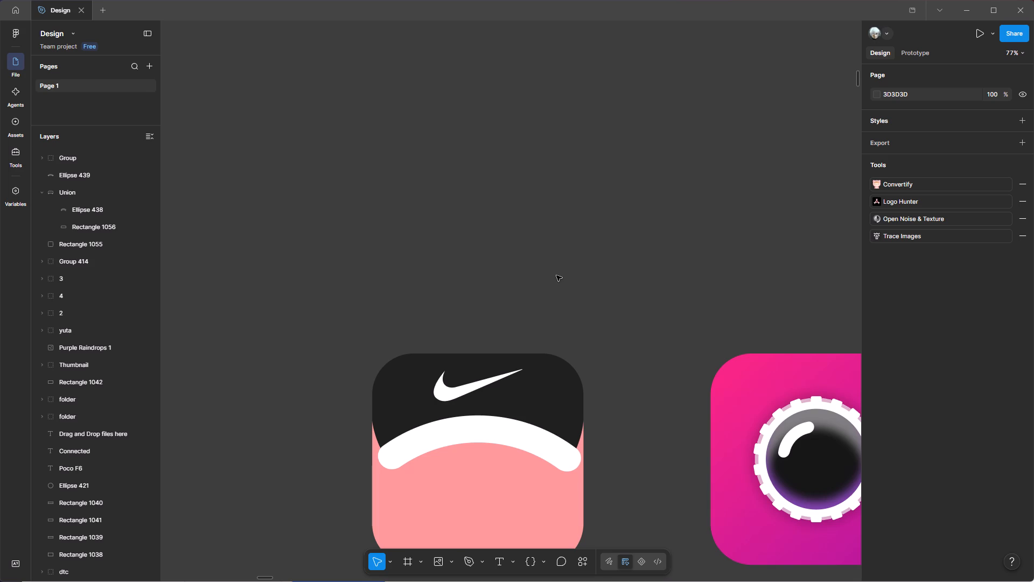
ctrl+scroll(556, 275, down, 6)
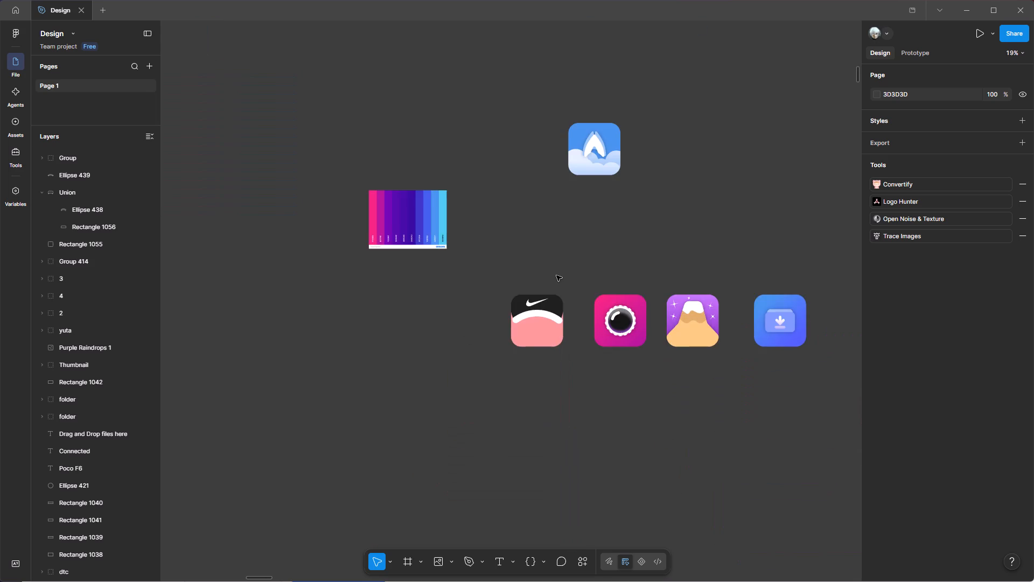
Scale the white swoosh down proportionally to about 169 × 61 and centre it horizontally on the cap icon's dark top.
ctrl+scroll(556, 275, up, 7)
key(space)
key(space)
key(space)
key(space)
drag(628, 299, 668, 214)
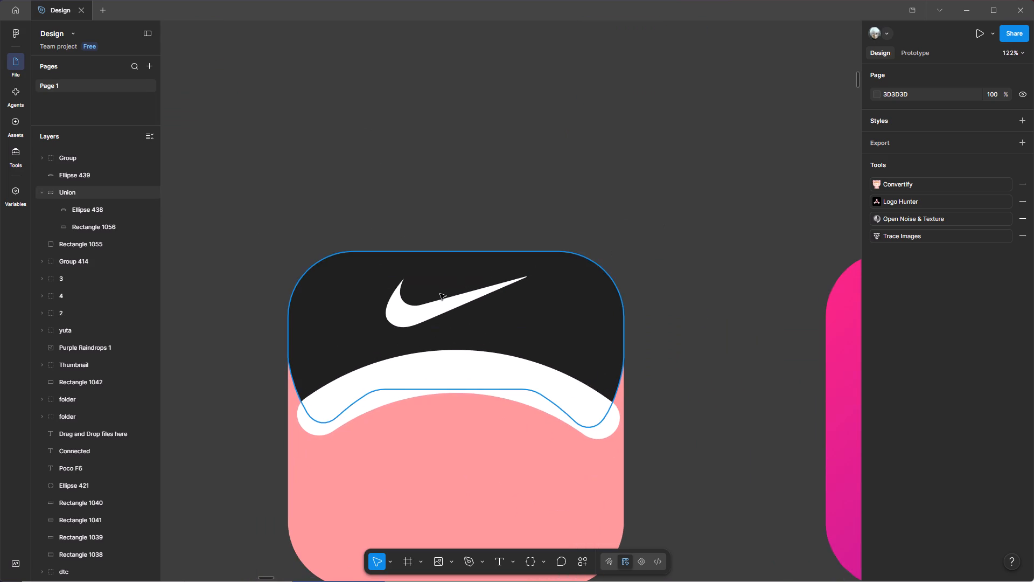
click(451, 302)
drag(455, 303, 460, 302)
shift+drag(530, 326, 499, 309)
drag(467, 294, 481, 300)
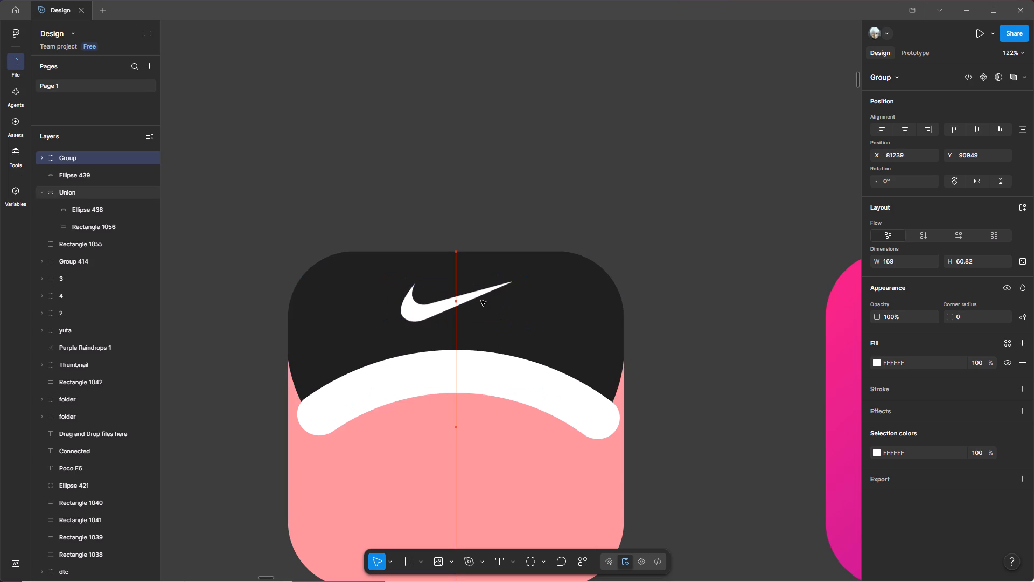
drag(481, 300, 477, 306)
click(605, 182)
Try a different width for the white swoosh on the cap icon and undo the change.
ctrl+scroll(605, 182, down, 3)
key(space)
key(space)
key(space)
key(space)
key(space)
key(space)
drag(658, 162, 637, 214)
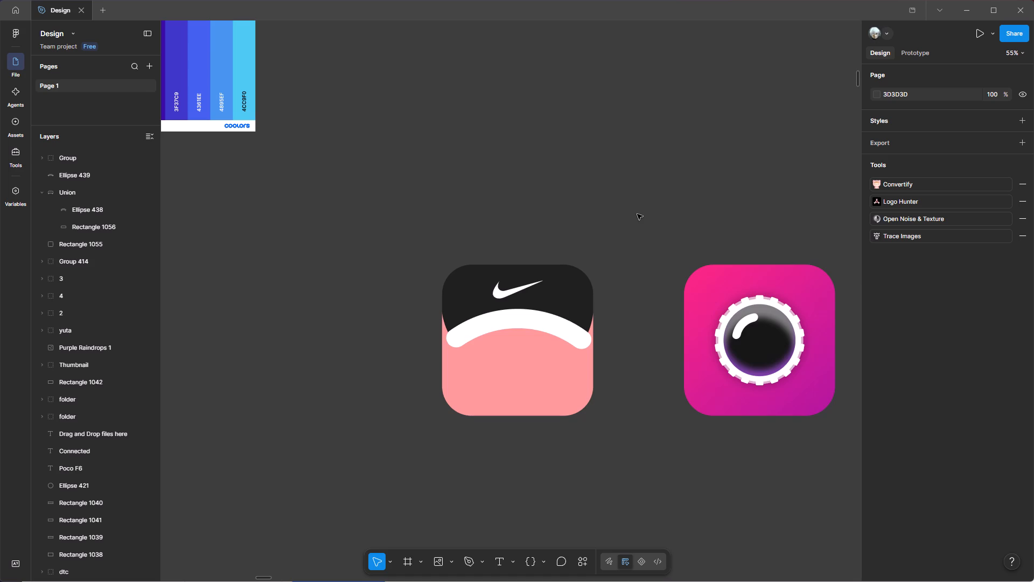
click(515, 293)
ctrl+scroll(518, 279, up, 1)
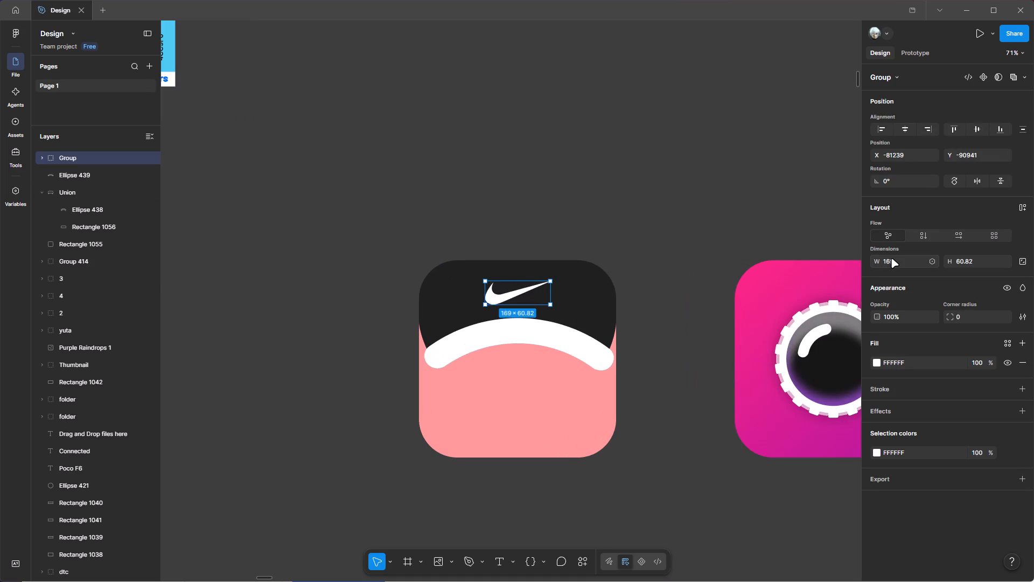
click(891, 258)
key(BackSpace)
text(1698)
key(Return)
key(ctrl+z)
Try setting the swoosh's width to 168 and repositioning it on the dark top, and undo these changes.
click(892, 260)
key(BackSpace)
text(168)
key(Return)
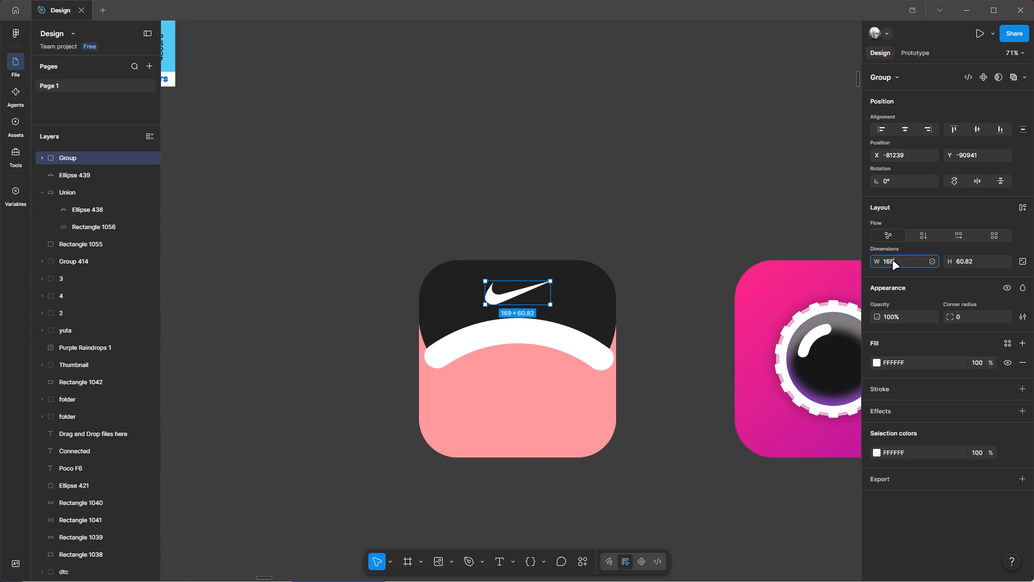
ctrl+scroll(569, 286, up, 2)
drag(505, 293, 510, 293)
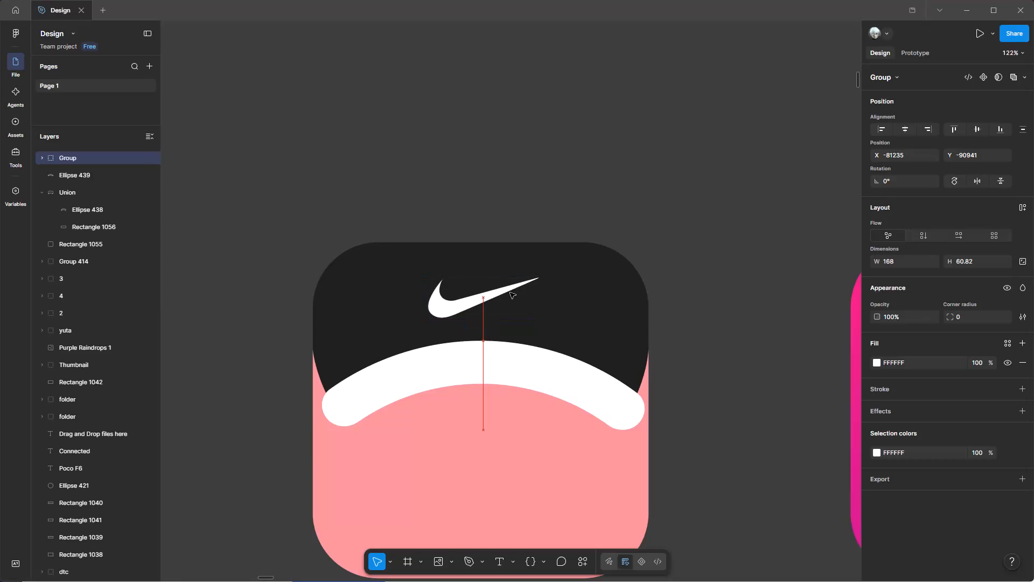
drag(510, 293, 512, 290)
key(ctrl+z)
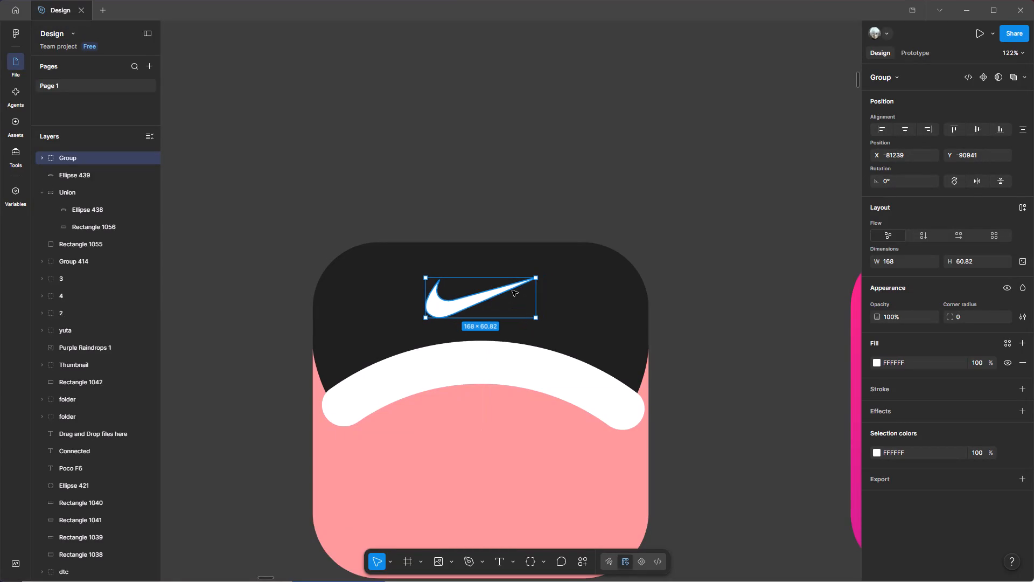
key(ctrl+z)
Move the swoosh slightly up along the cap icon's vertical centre line to about Y -90946 and deselect it.
click(500, 304)
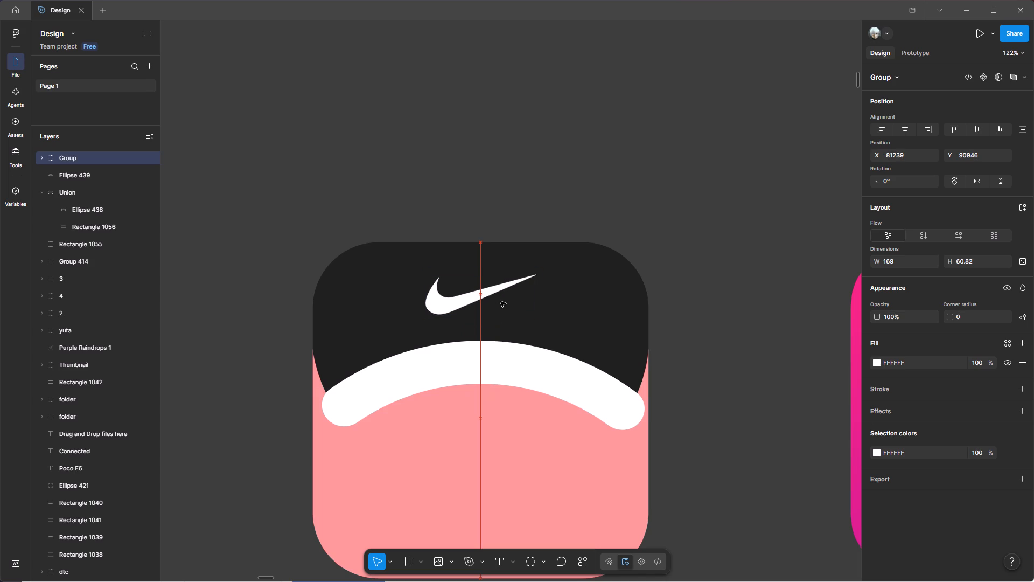
click(571, 174)
Examine the swoosh's size and placement on the cap icon, both alongside the neighbouring camera icon and up close.
ctrl+scroll(571, 174, down, 3)
key(space)
key(space)
key(space)
drag(673, 203, 653, 246)
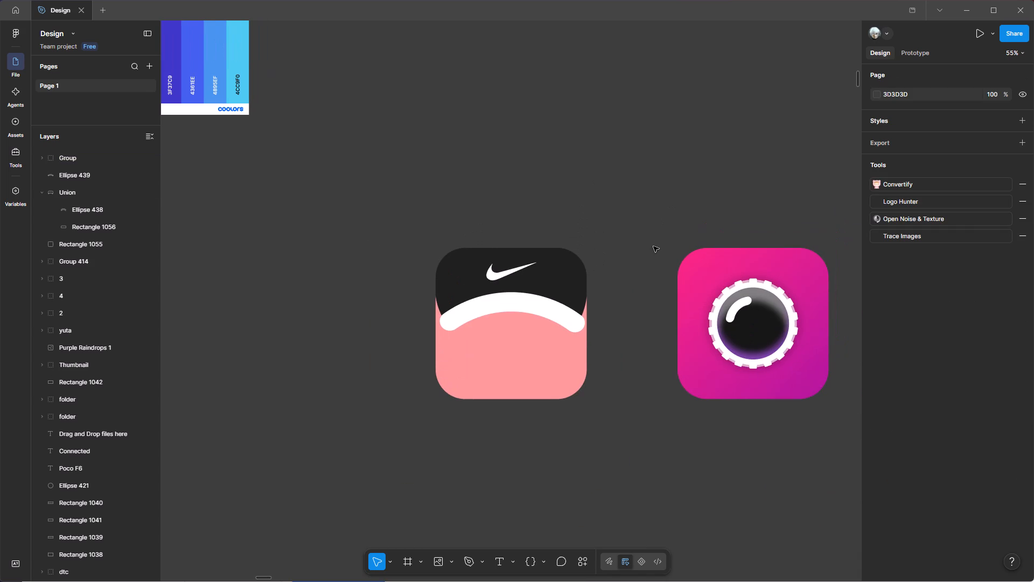
key(space)
key(space)
drag(634, 278, 630, 326)
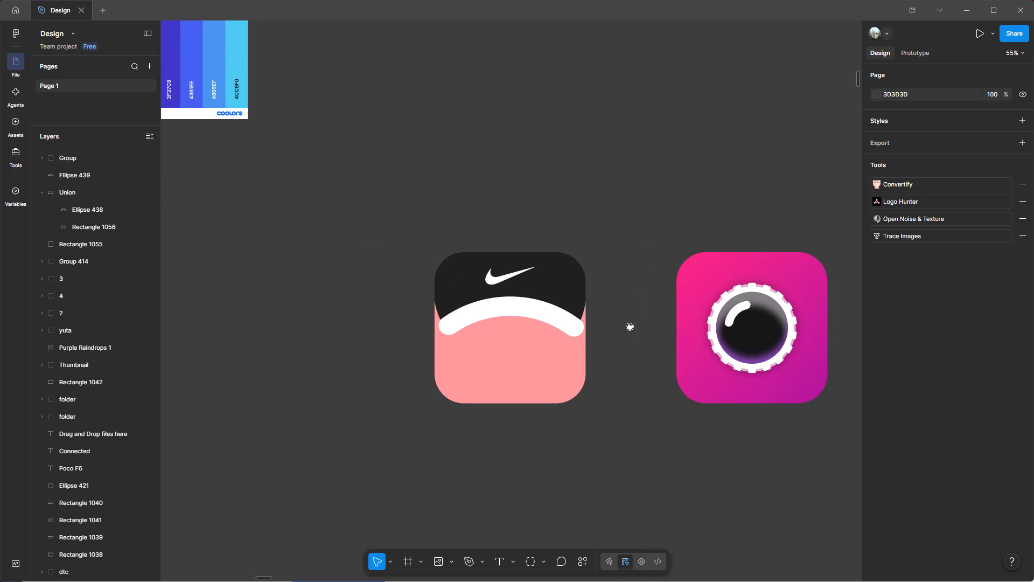
drag(630, 326, 630, 328)
ctrl+scroll(605, 422, up, 2)
key(space)
key(space)
key(space)
key(space)
key(space)
key(space)
key(space)
drag(621, 338, 654, 349)
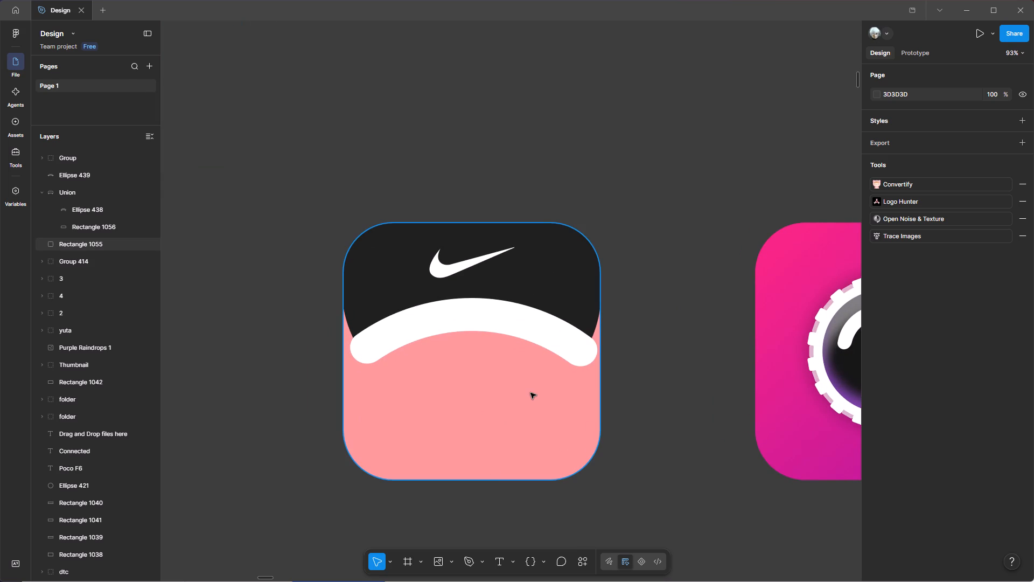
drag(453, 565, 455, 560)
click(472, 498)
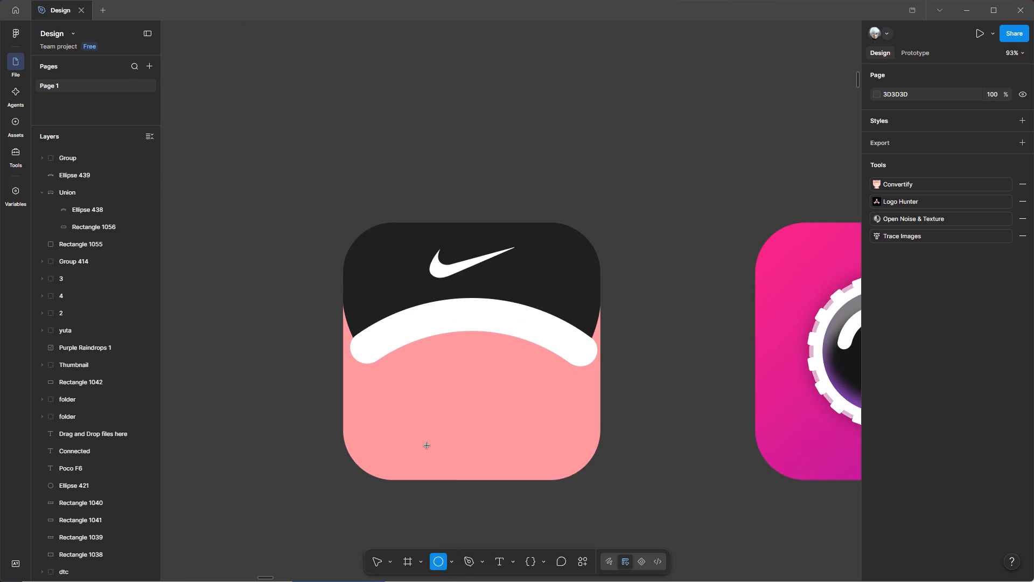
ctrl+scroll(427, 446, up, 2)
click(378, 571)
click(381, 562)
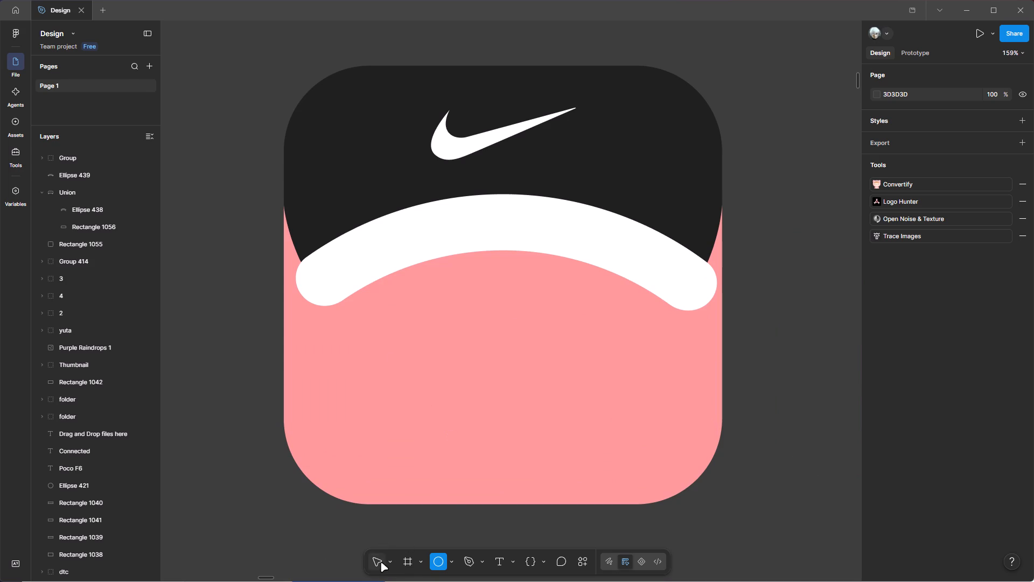
Group the cap icon's white arch, dark top shape and white swoosh together.
click(439, 244)
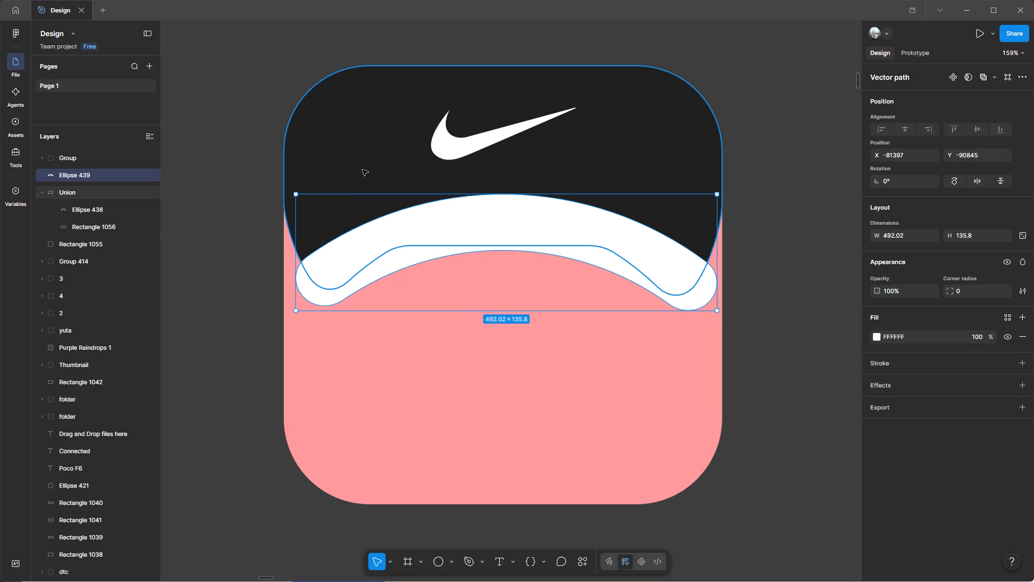
shift+click(362, 170)
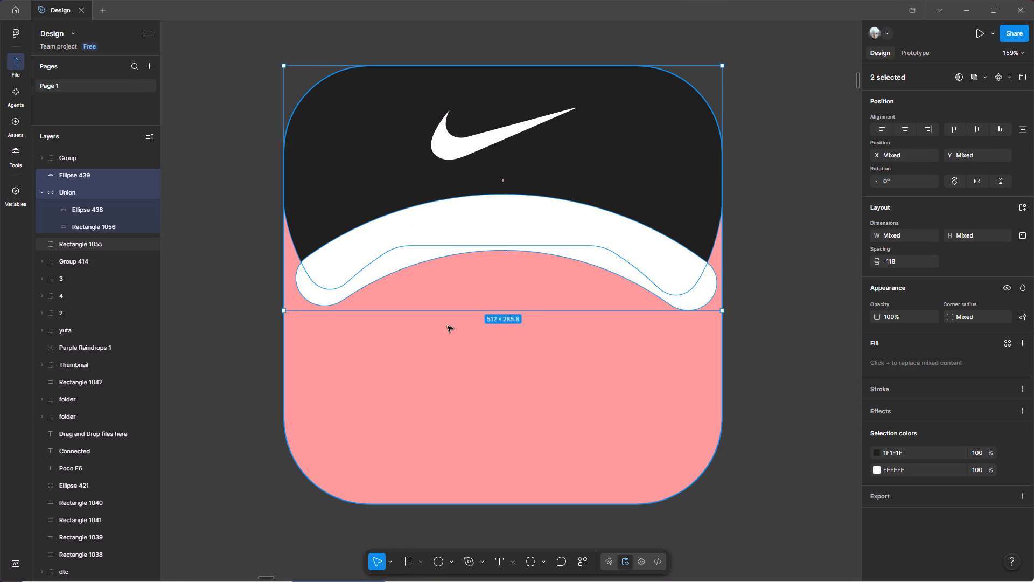
shift+click(91, 164)
key(ctrl+g)
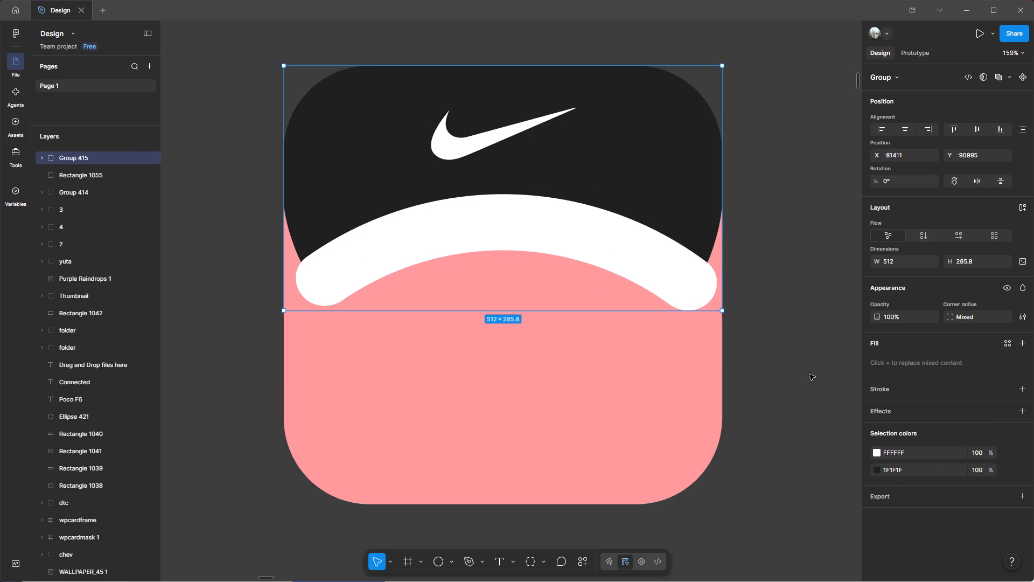
Add a drop shadow to the new cap group with a Y offset of 0 and a blur of 45.
click(1021, 408)
click(958, 446)
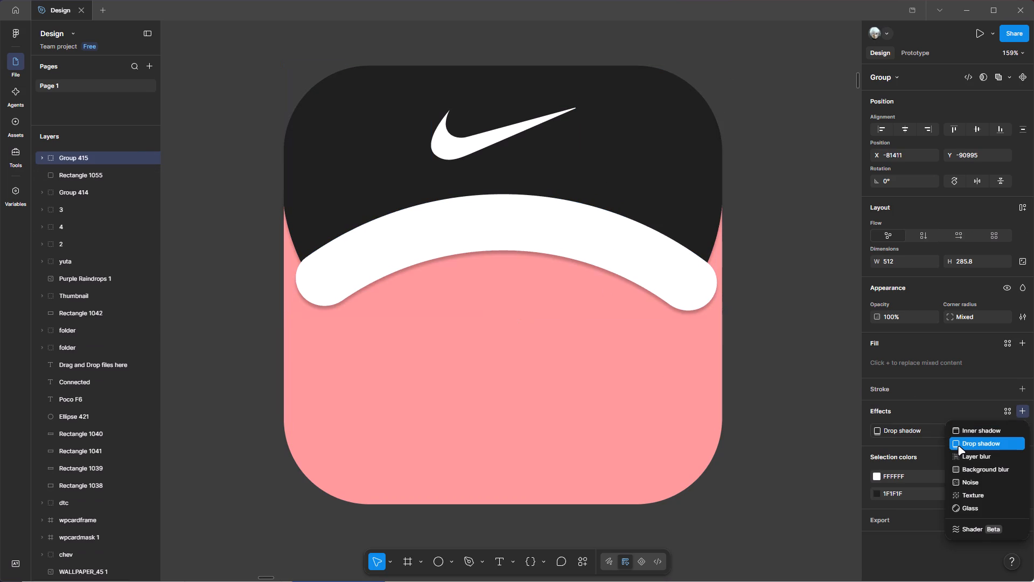
click(804, 474)
key(BackSpace)
key(0)
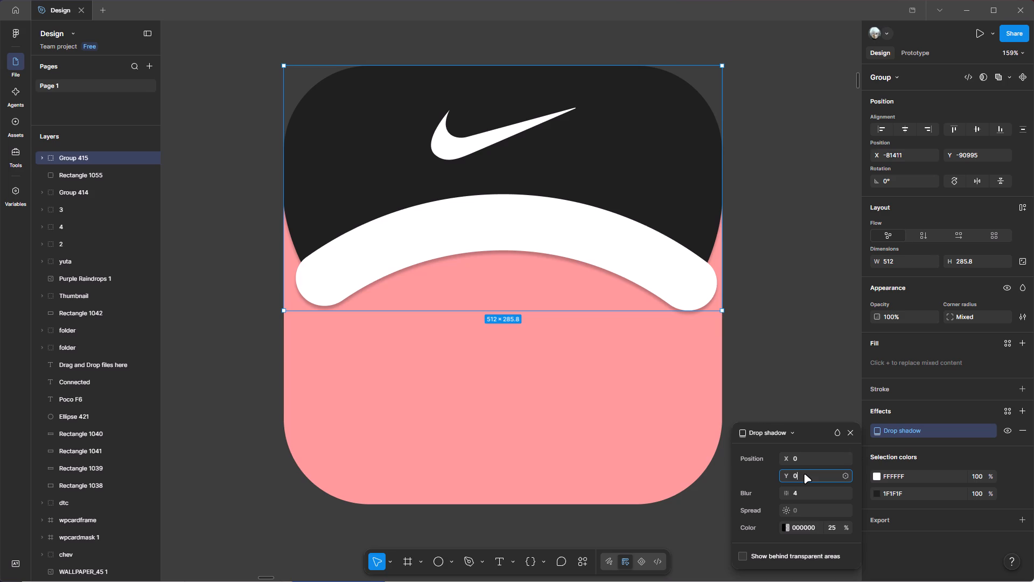
click(805, 491)
key(BackSpace)
text(45)
key(Return)
click(765, 336)
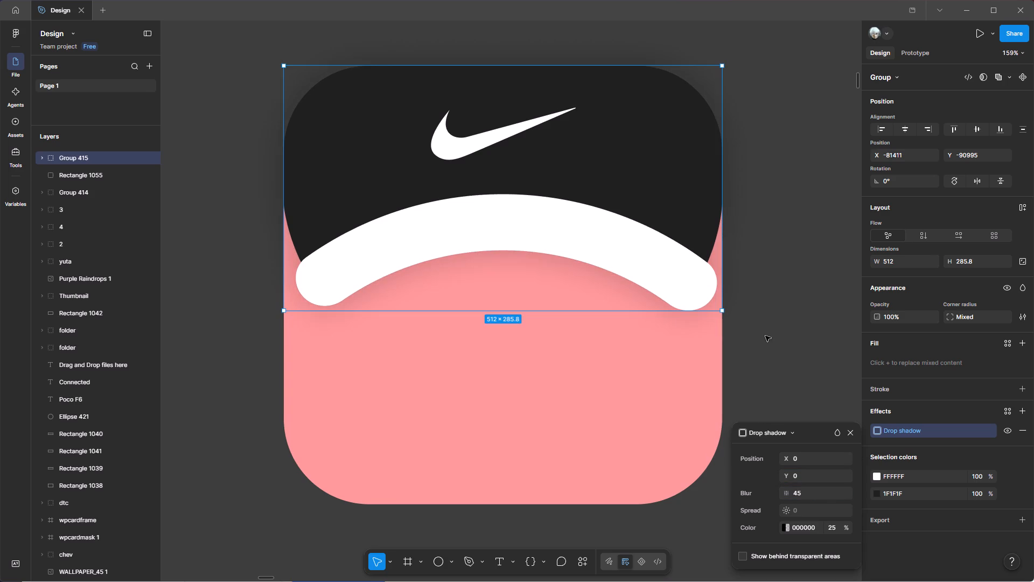
Duplicate the salmon base rectangle and use the copy as a mask on the cap group so its shadow stays inside the icon.
key(space)
drag(779, 284, 778, 334)
ctrl+scroll(778, 334, down, 1)
key(space)
key(space)
drag(814, 307, 792, 343)
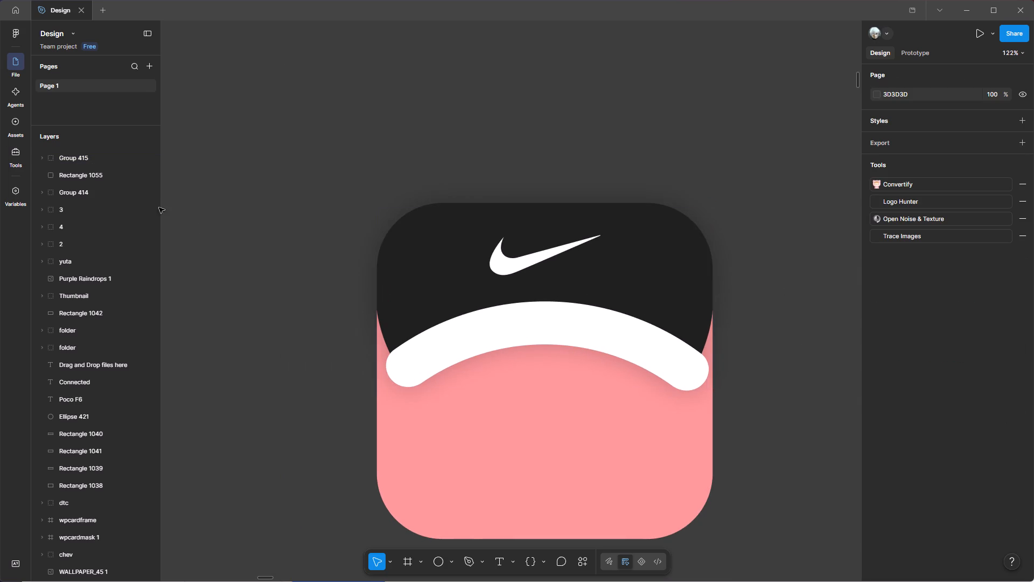
click(90, 177)
key(ctrl+d)
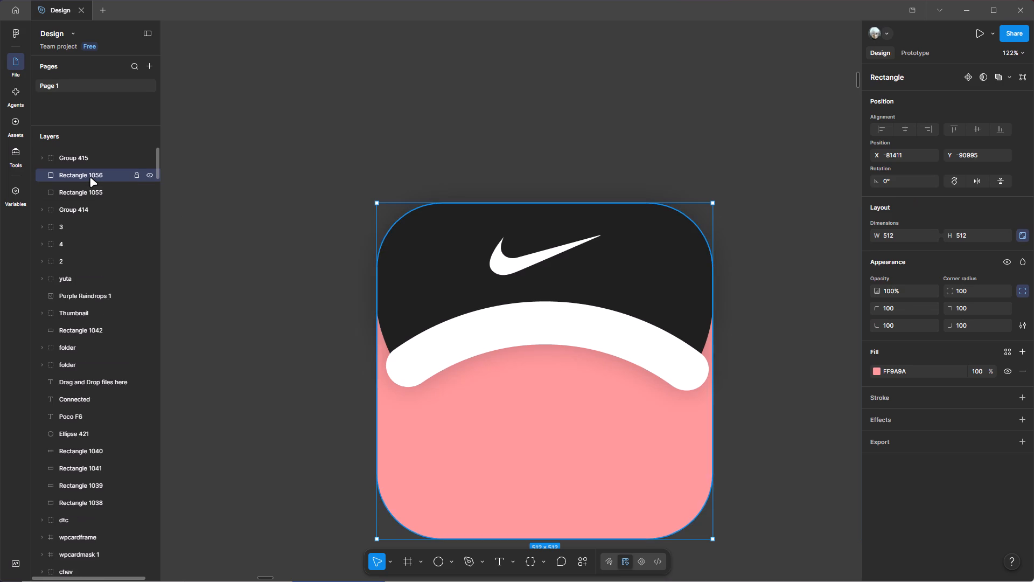
shift+click(64, 159)
key(ctrl+alt+m)
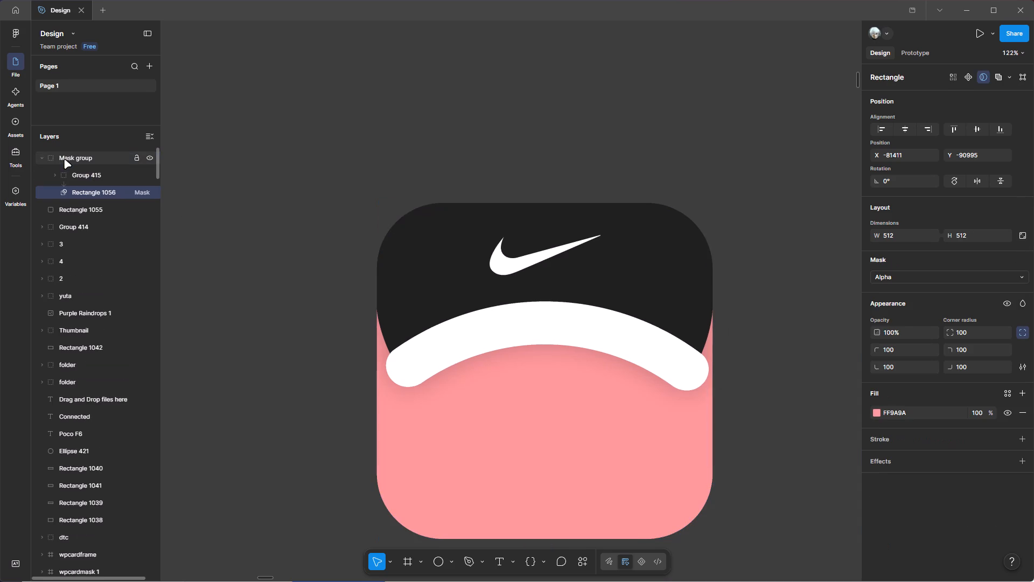
click(786, 362)
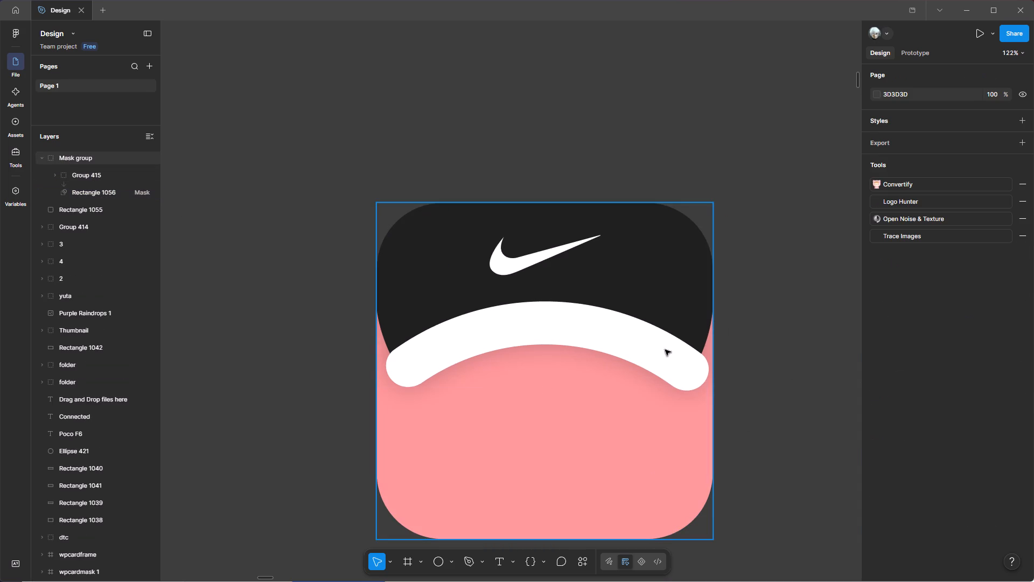
Examine the masked cap icon up close and next to the other app icons to compare their overall look.
key(space)
key(space)
key(space)
drag(794, 344, 786, 320)
key(space)
key(space)
key(space)
key(space)
key(space)
key(space)
key(space)
key(space)
drag(752, 355, 740, 367)
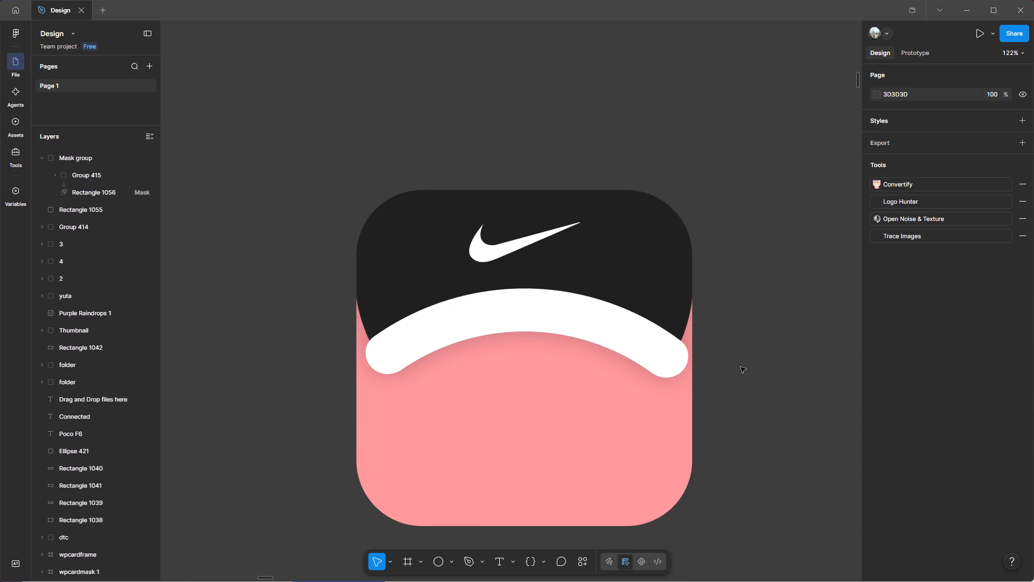
key(space)
drag(757, 413, 750, 381)
ctrl+scroll(750, 381, down, 5)
key(space)
drag(768, 367, 716, 397)
ctrl+scroll(705, 439, up, 1)
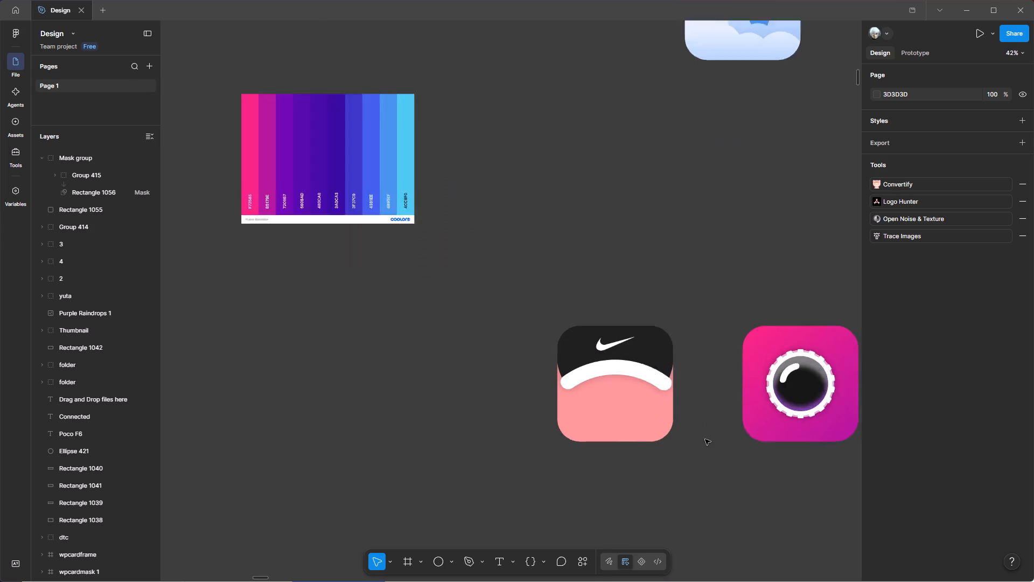
ctrl+scroll(705, 439, up, 1)
key(space)
drag(732, 407, 721, 409)
ctrl+scroll(681, 410, up, 1)
ctrl+scroll(686, 378, down, 4)
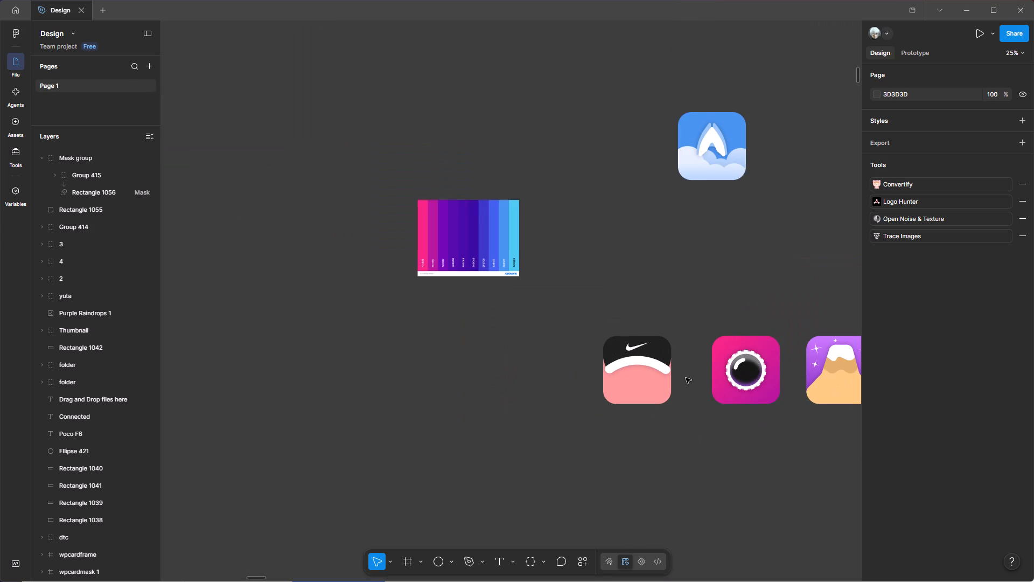
key(space)
key(space)
key(space)
key(space)
key(space)
key(space)
key(space)
key(space)
key(space)
drag(708, 371, 681, 397)
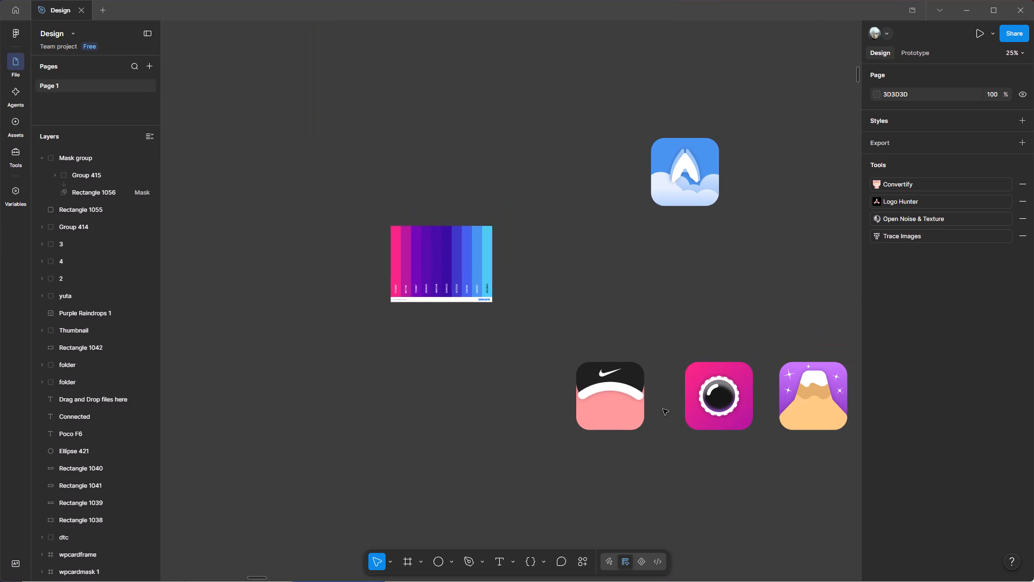
ctrl+scroll(644, 395, up, 5)
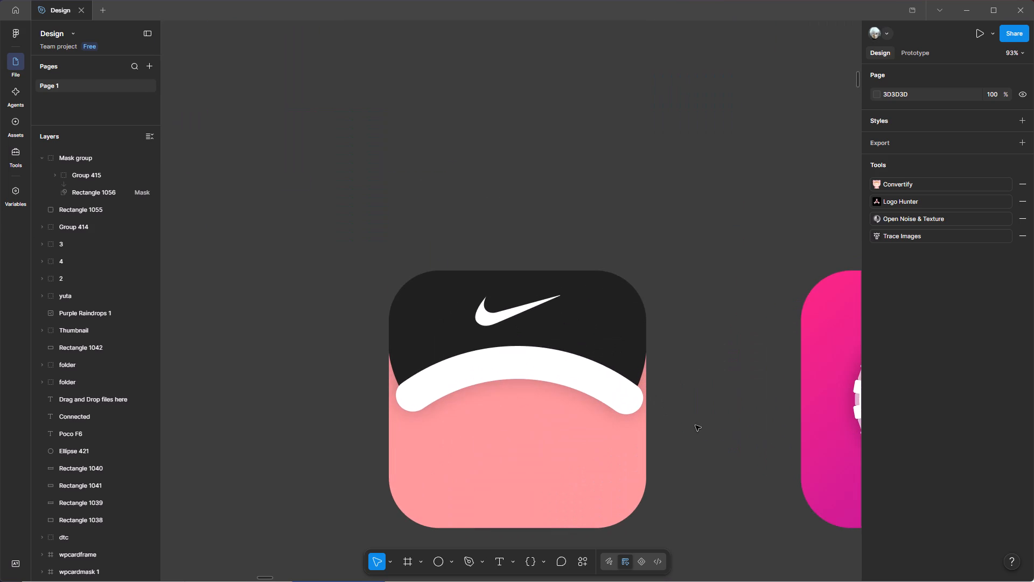
key(space)
key(space)
key(space)
drag(702, 444, 655, 366)
ctrl+scroll(566, 342, down, 5)
key(space)
key(space)
key(space)
key(space)
key(space)
key(space)
key(space)
key(space)
key(space)
key(space)
drag(636, 383, 613, 399)
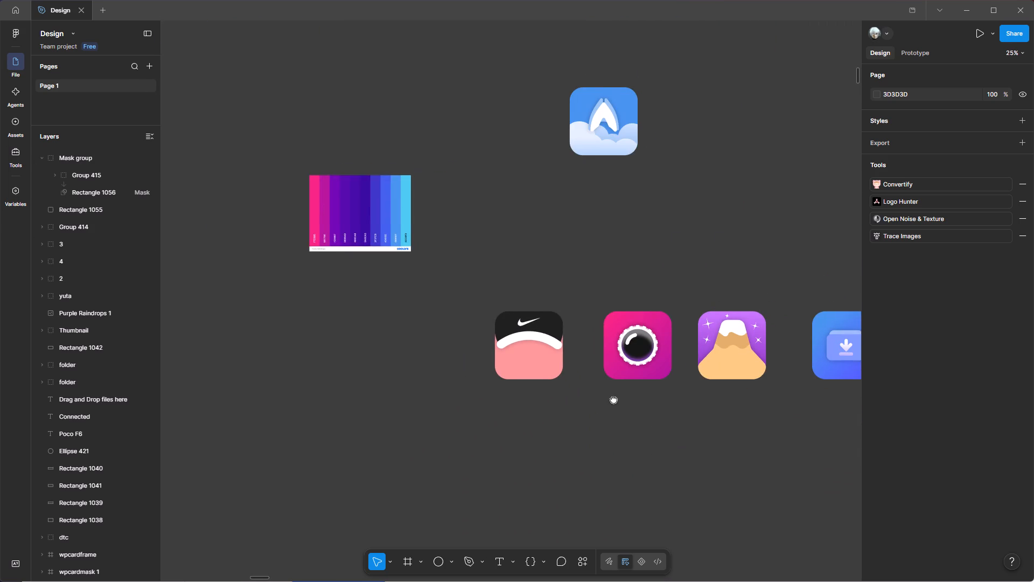
drag(613, 399, 608, 404)
ctrl+scroll(539, 394, up, 3)
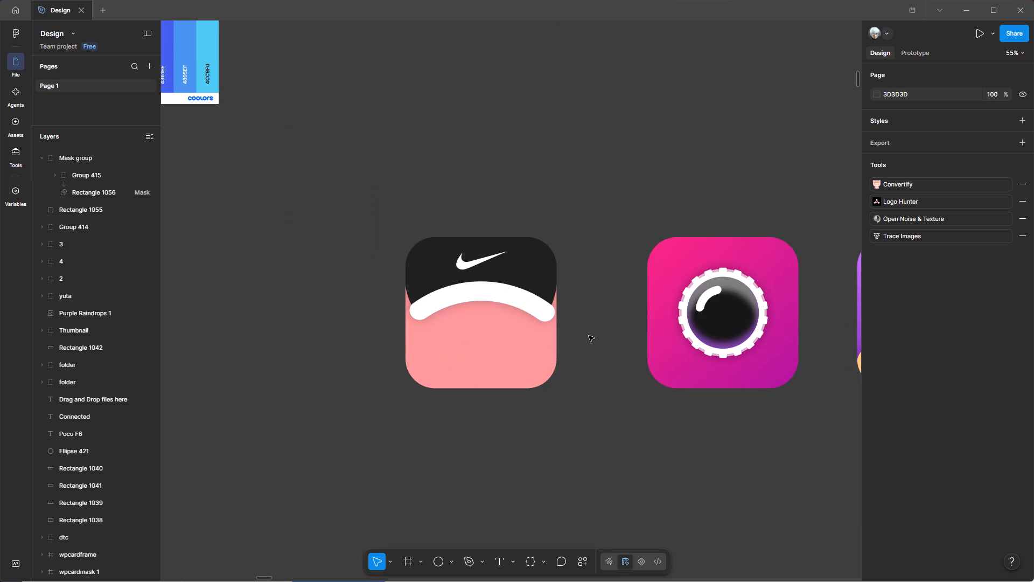
key(space)
key(space)
key(space)
key(space)
key(space)
drag(585, 339, 521, 390)
ctrl+scroll(521, 390, down, 3)
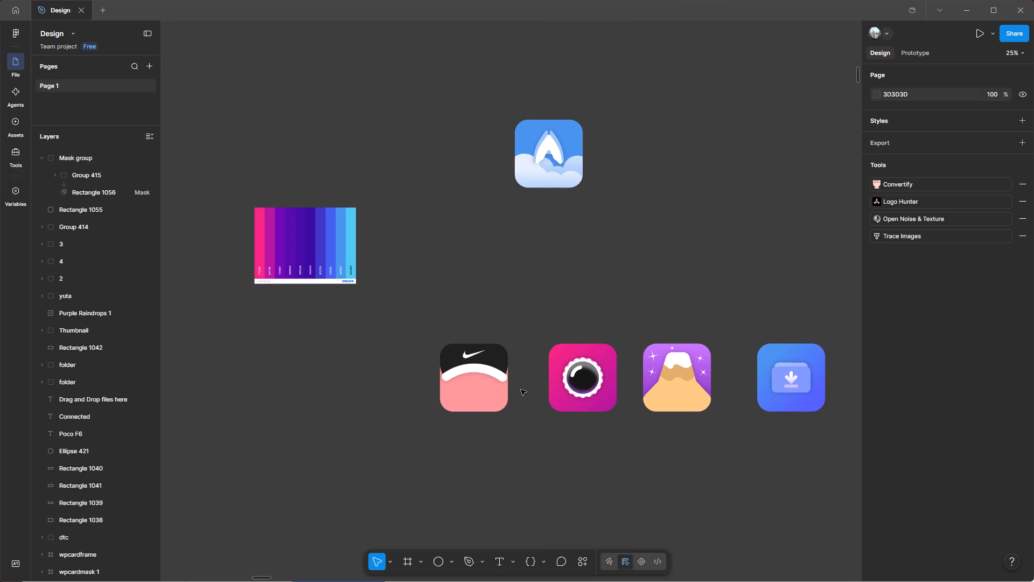
ctrl+scroll(521, 390, up, 3)
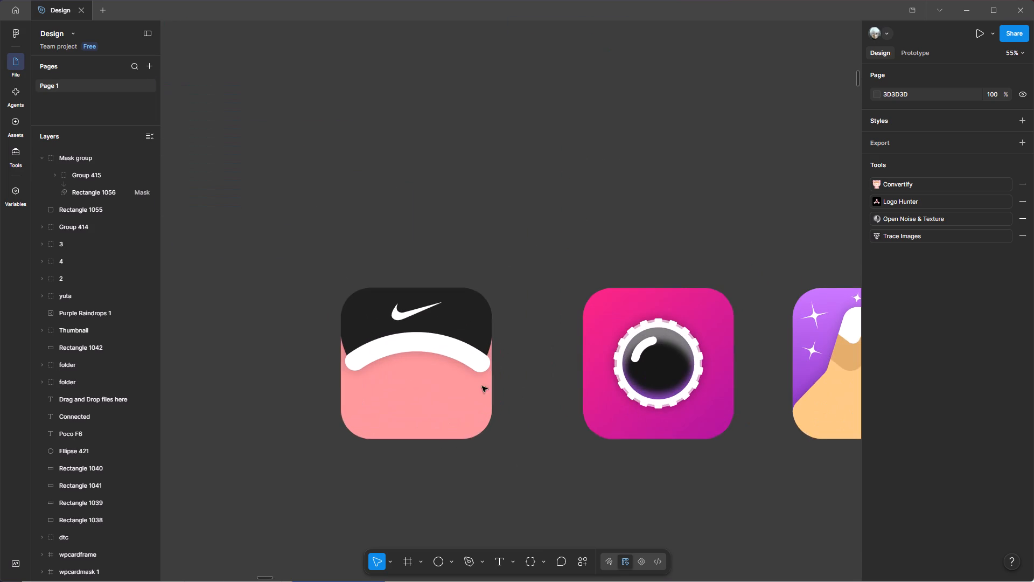
Set the opacity of the cap group's drop shadow to 45%.
key(space)
key(space)
key(space)
key(space)
key(space)
key(space)
key(space)
key(space)
key(space)
key(space)
key(space)
key(space)
key(space)
key(space)
key(space)
key(space)
key(space)
key(space)
key(space)
key(space)
drag(609, 381, 693, 410)
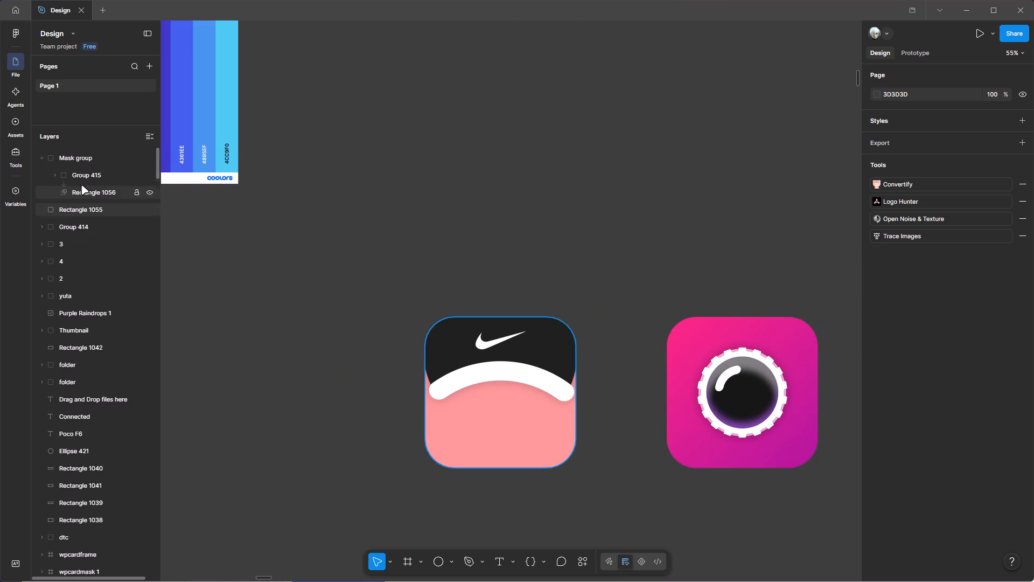
click(81, 177)
click(870, 429)
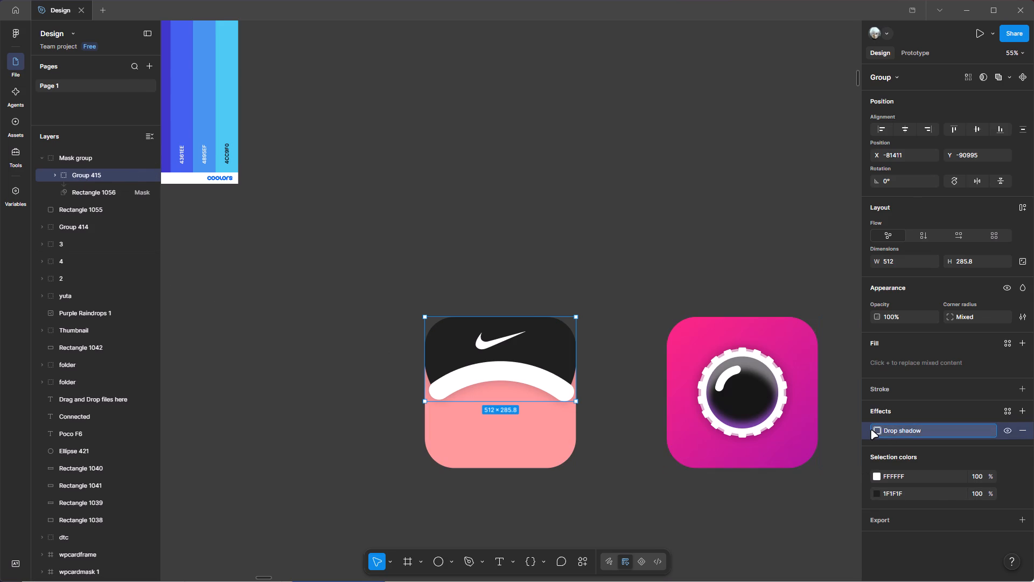
click(878, 428)
click(832, 526)
key(BackSpace)
text(45)
key(Return)
click(656, 245)
Set the blur of the cap group's drop shadow to 85.
ctrl+scroll(656, 245, down, 3)
key(space)
key(space)
key(space)
key(space)
key(space)
key(space)
key(space)
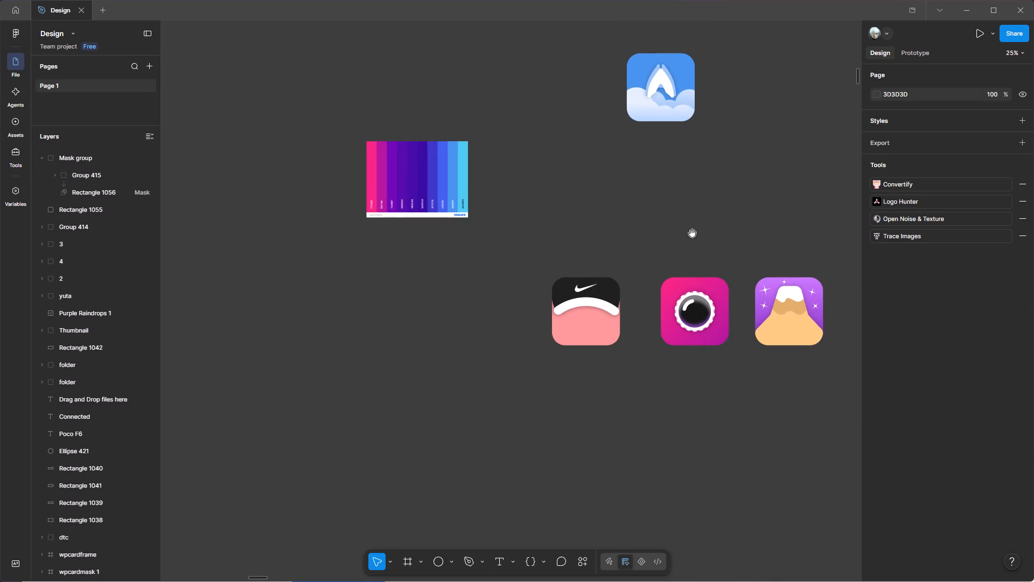
drag(692, 233, 692, 257)
ctrl+scroll(622, 371, up, 2)
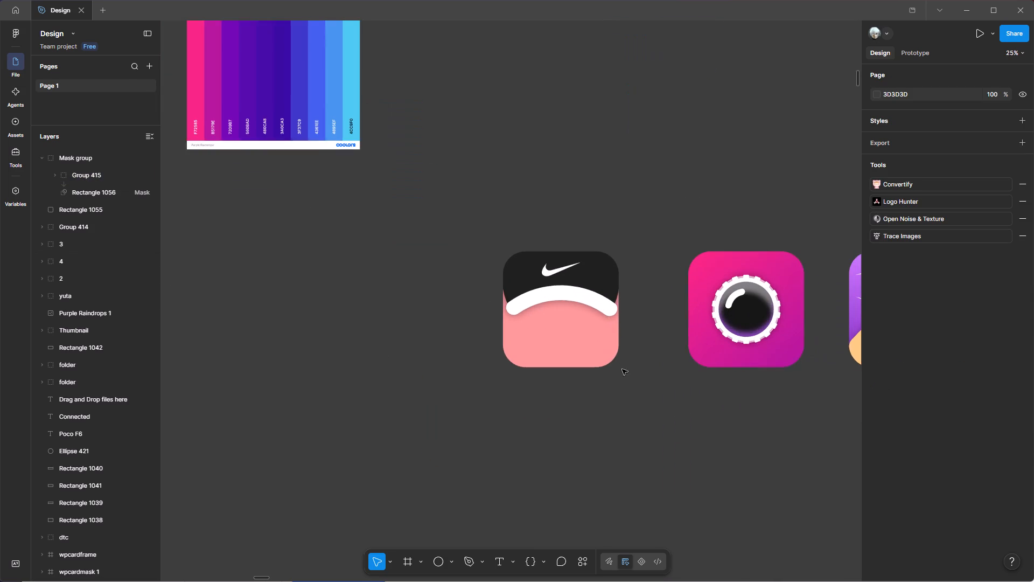
key(space)
key(space)
key(space)
drag(655, 280, 636, 315)
click(81, 174)
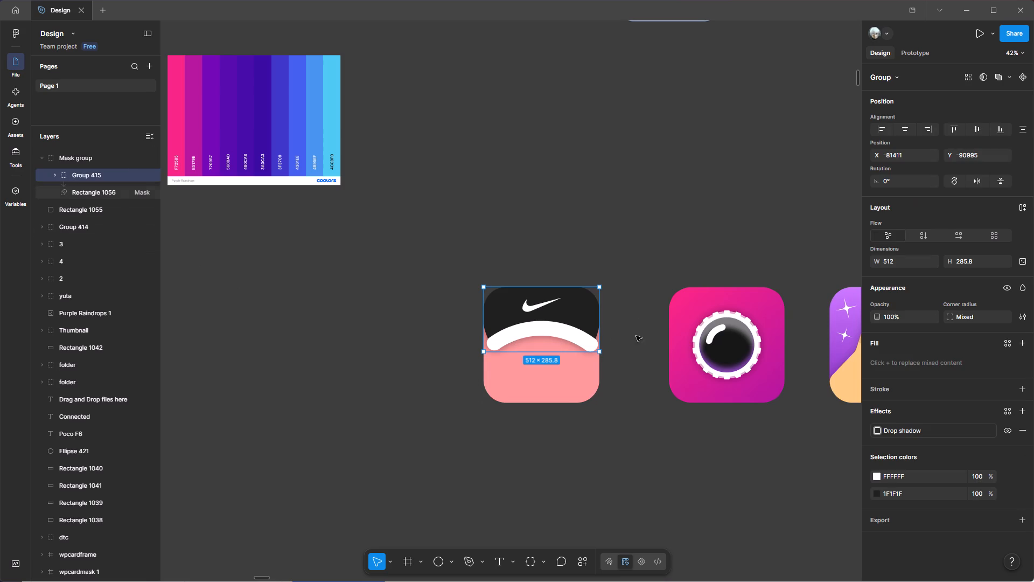
click(876, 432)
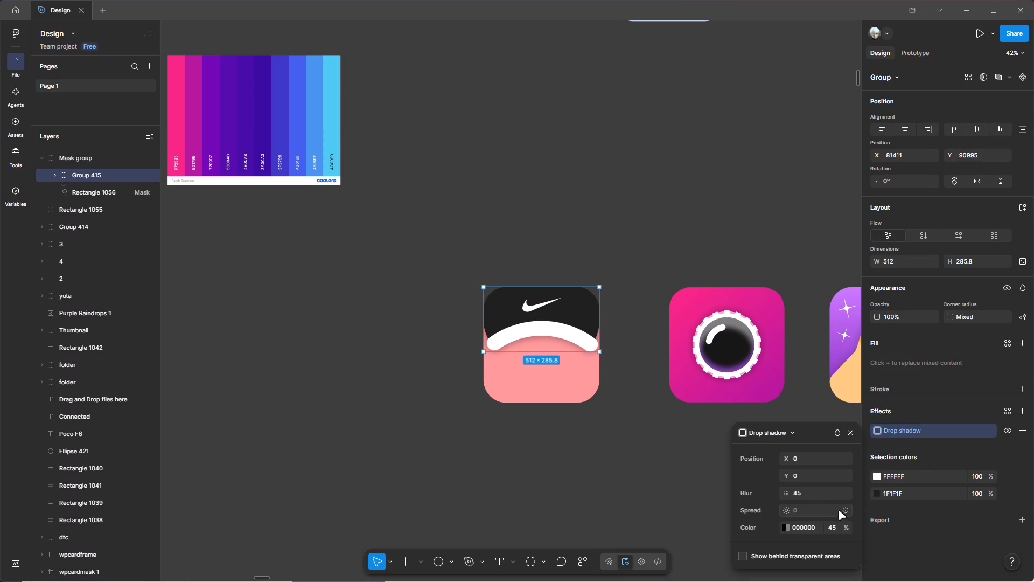
click(811, 489)
key(BackSpace)
text(85)
key(Return)
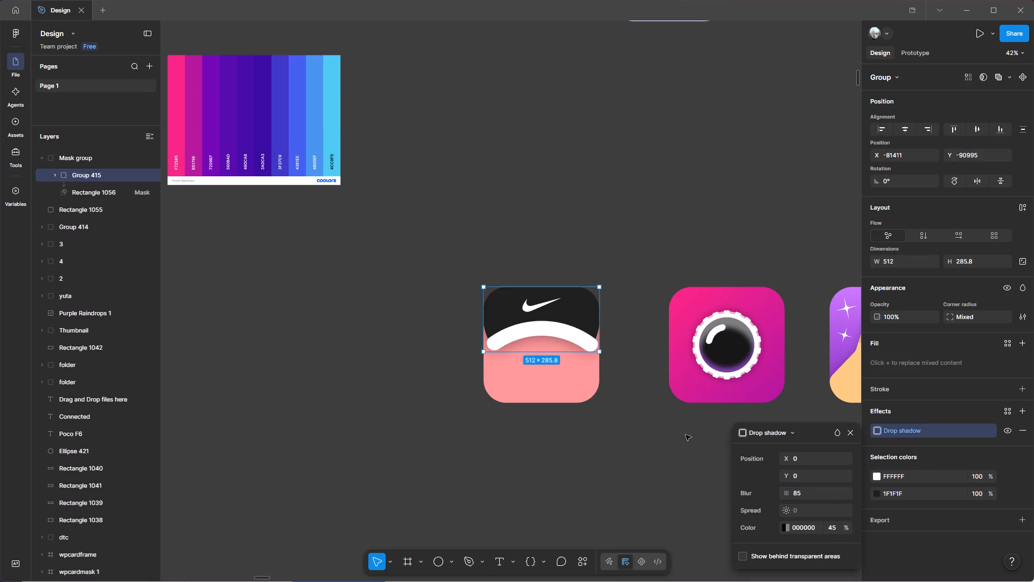
click(686, 434)
Examine the cap icon's drop shadow next to the other app icons and up close.
ctrl+scroll(686, 434, down, 2)
key(space)
key(space)
key(space)
key(space)
key(space)
key(space)
drag(719, 419, 694, 463)
ctrl+scroll(621, 474, up, 2)
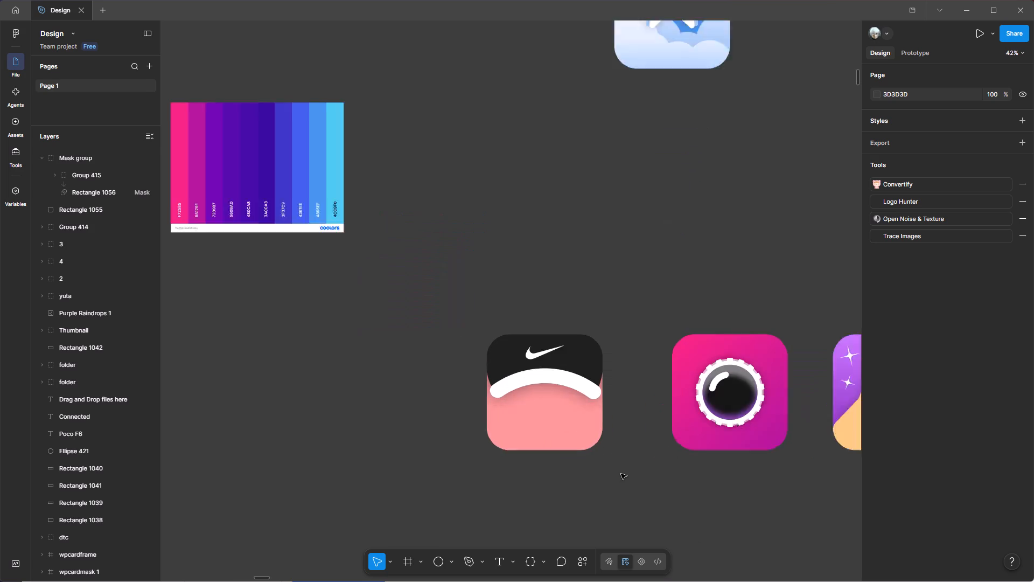
ctrl+scroll(621, 474, up, 1)
key(space)
drag(662, 434, 630, 461)
ctrl+scroll(543, 472, up, 1)
key(space)
key(space)
key(space)
key(space)
key(space)
key(space)
key(space)
key(space)
key(space)
drag(477, 510, 472, 489)
ctrl+scroll(441, 483, up, 1)
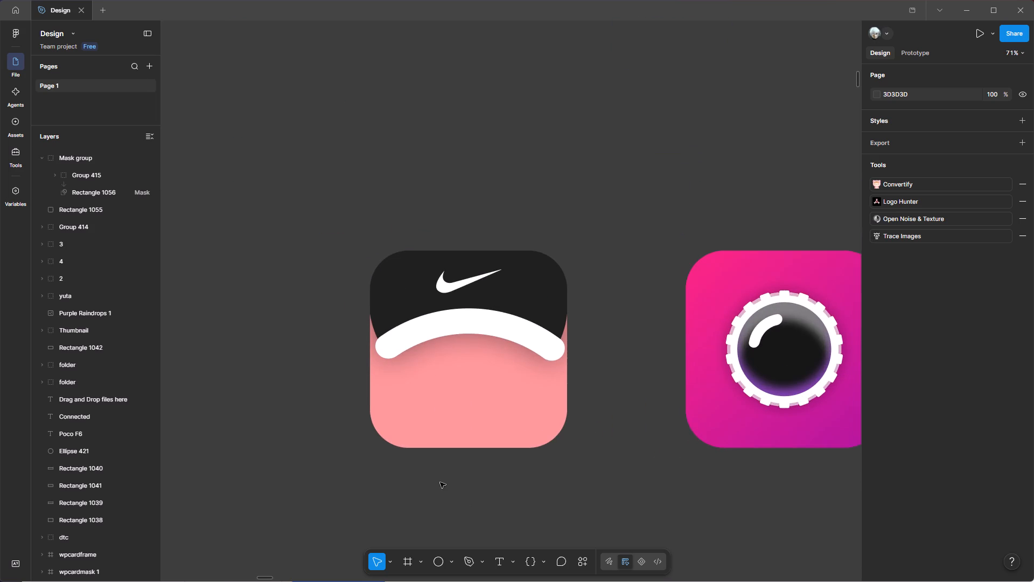
Draw a circle about 166 × 166 in the lower-left part of the cap icon's salmon area.
ctrl+scroll(440, 482, up, 1)
key(space)
key(space)
key(space)
key(space)
key(space)
drag(458, 475, 499, 500)
click(435, 564)
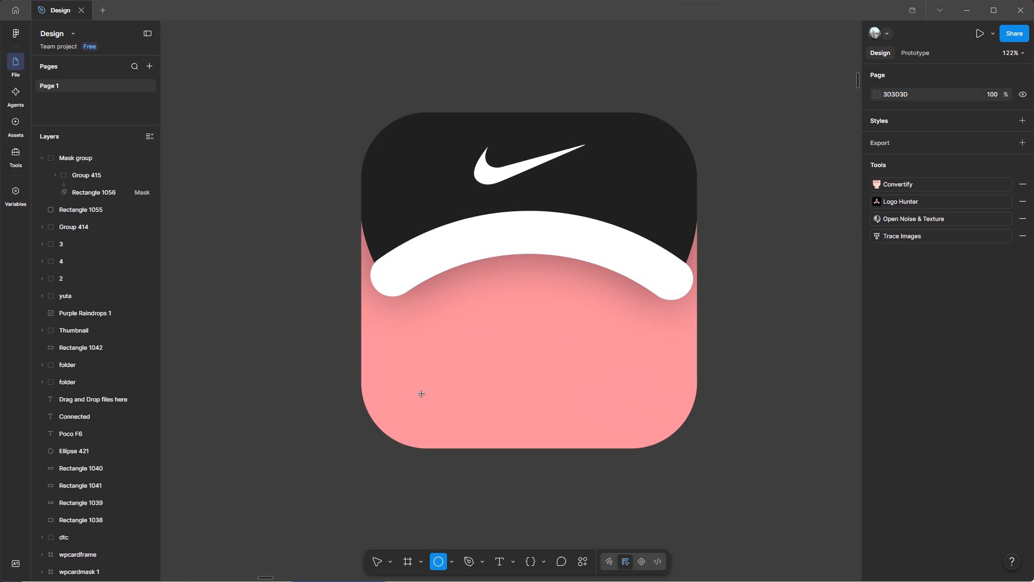
shift+drag(435, 339, 543, 439)
drag(483, 395, 446, 364)
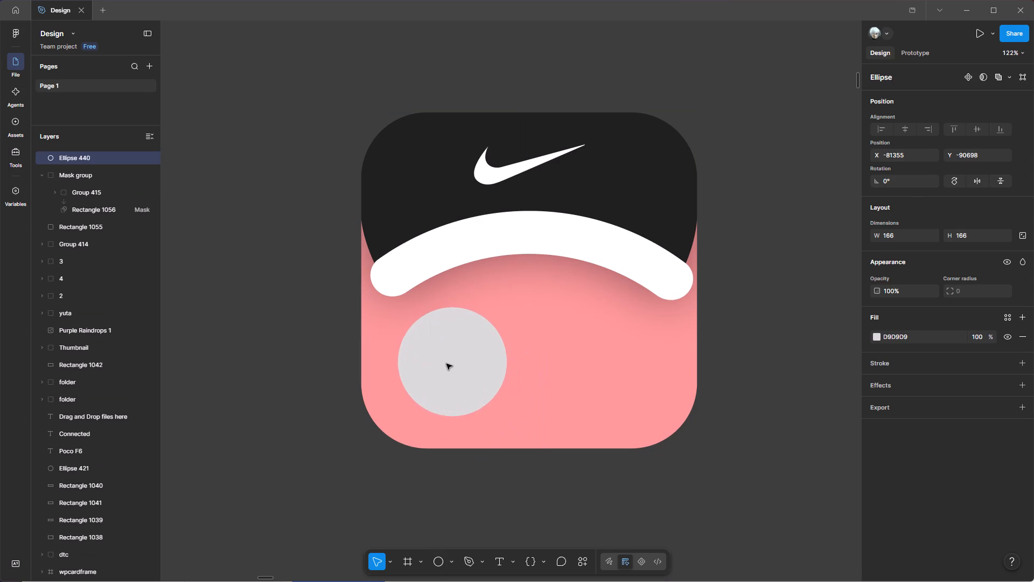
Shrink the circle to about 135 × 135 and reposition it beneath the left part of the white arch.
drag(446, 364, 458, 361)
shift+drag(519, 417, 492, 393)
drag(463, 356, 469, 369)
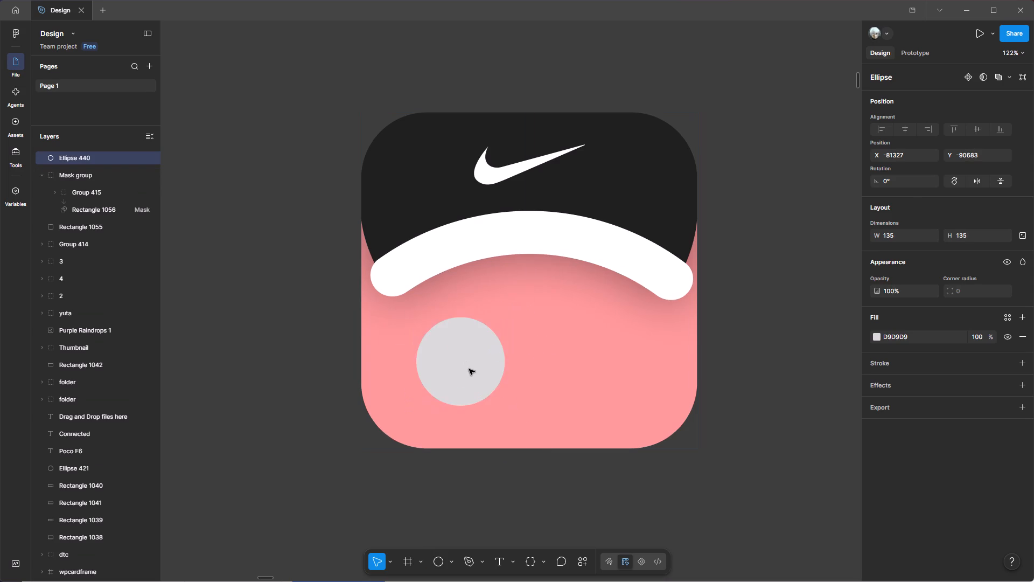
drag(469, 369, 459, 367)
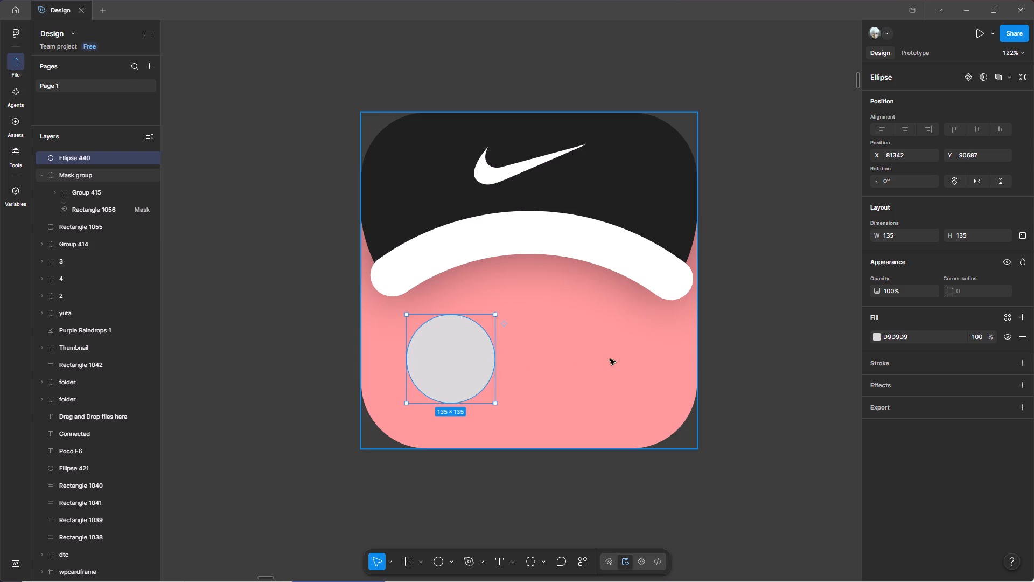
key(space)
key(space)
key(space)
key(space)
key(space)
key(space)
key(space)
key(space)
key(space)
drag(607, 358, 557, 393)
drag(417, 415, 423, 413)
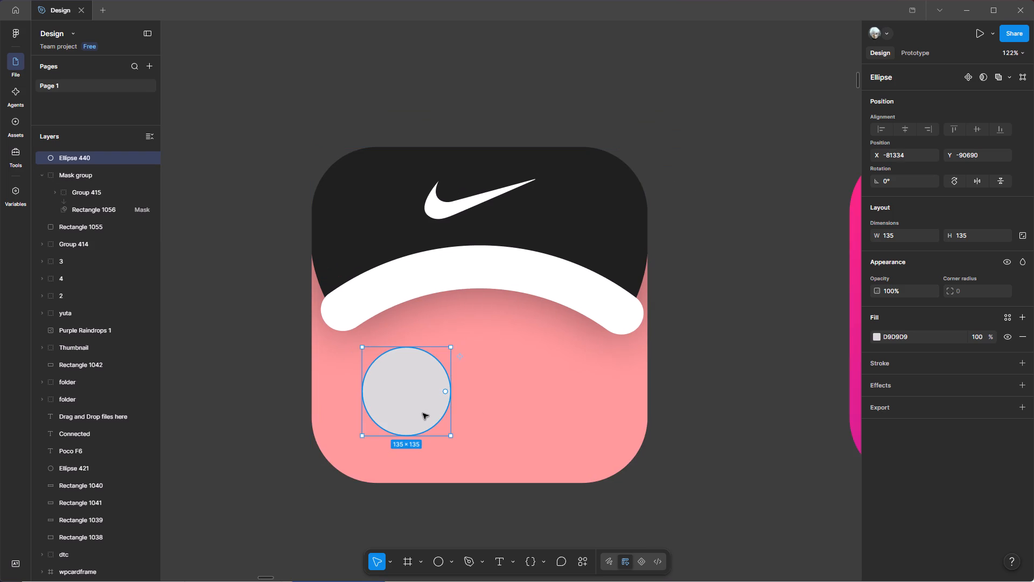
Fill the circle with the dark colour 1F1F1F sampled from the cap's top shape.
click(877, 338)
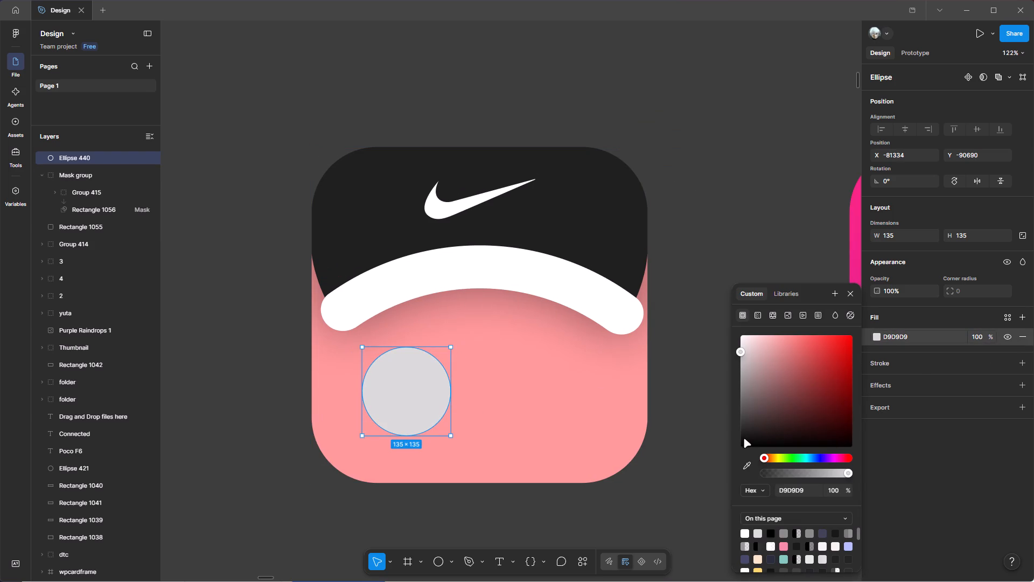
click(745, 461)
click(584, 198)
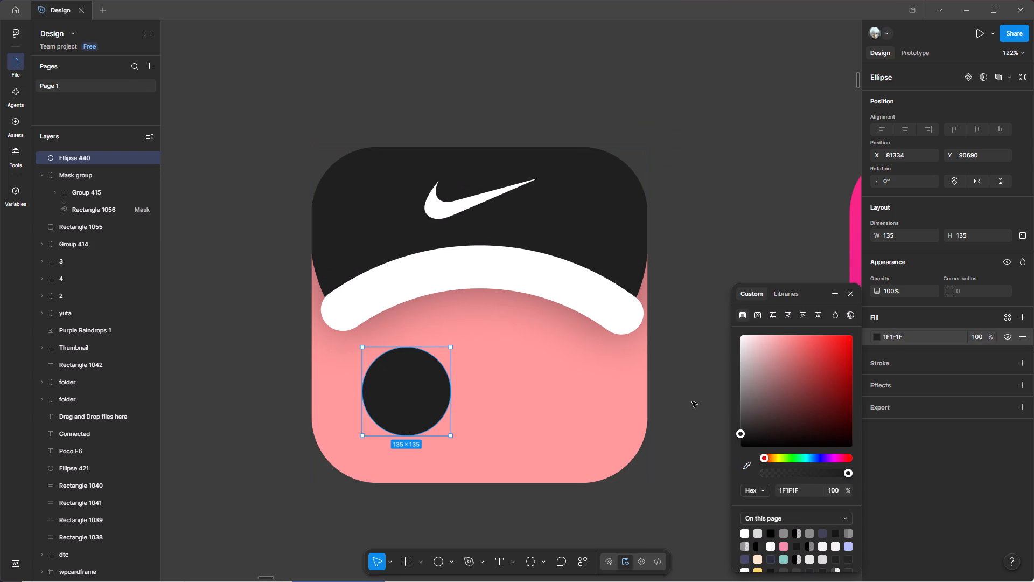
Add a drop shadow to the dark circle with a Y offset of 0, a blur of 85 and 45% opacity.
click(1021, 387)
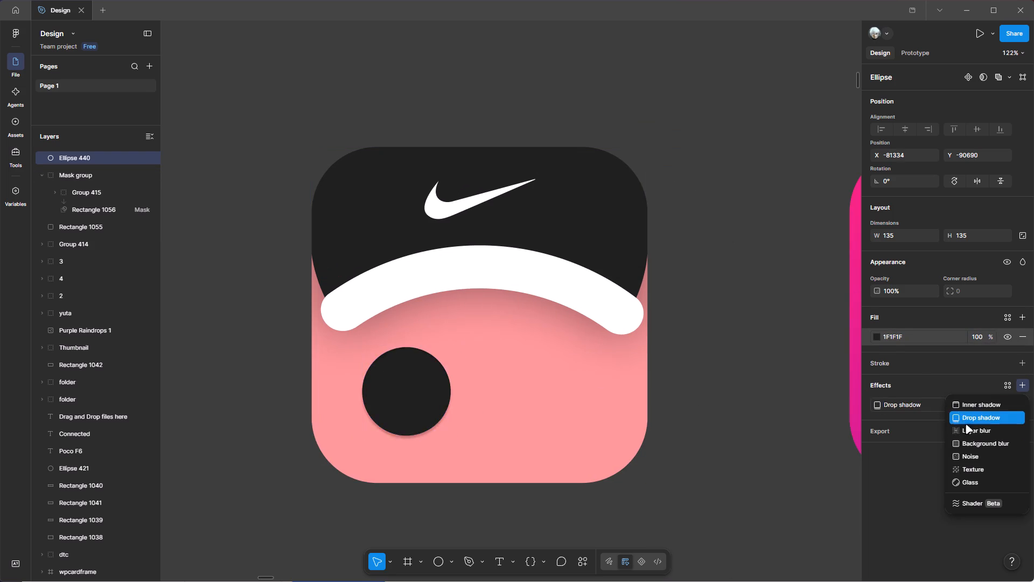
click(976, 421)
click(818, 454)
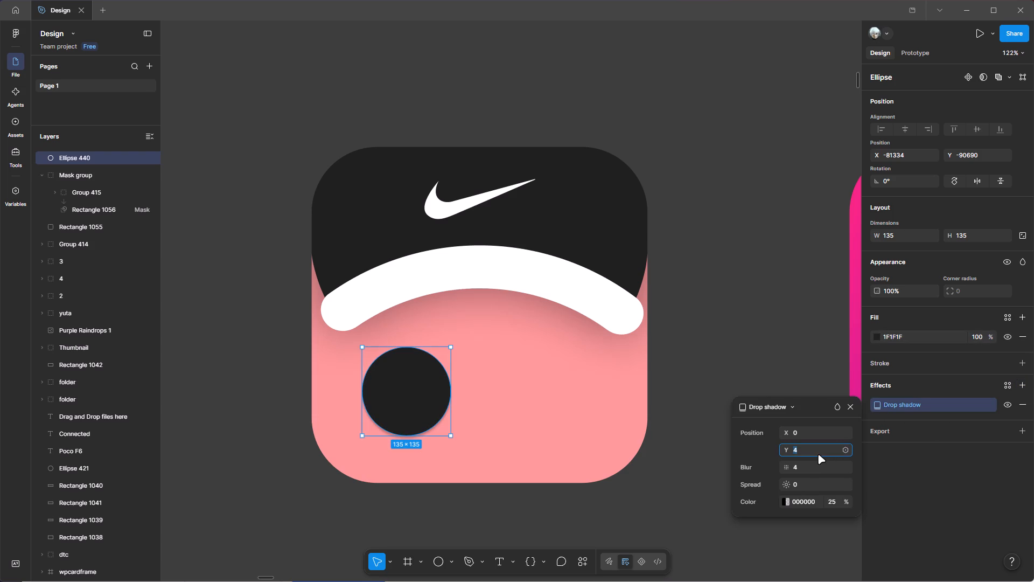
key(BackSpace)
key(0)
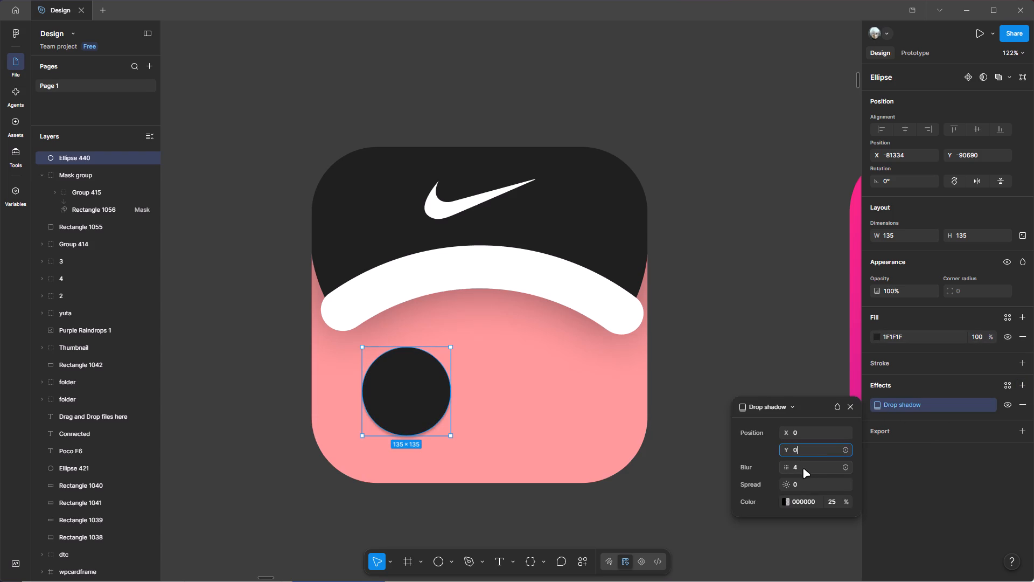
click(803, 468)
key(BackSpace)
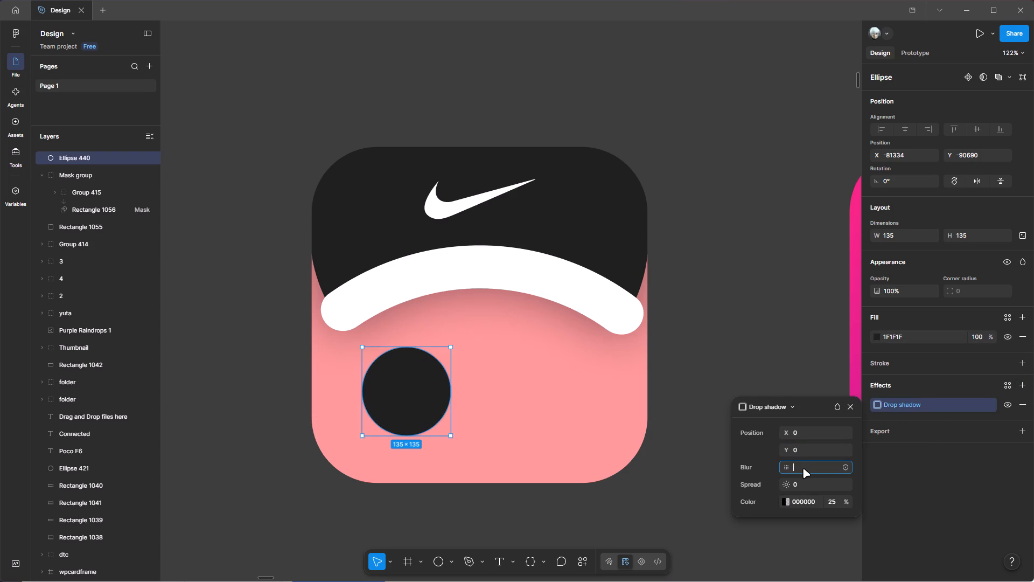
text(85)
key(Return)
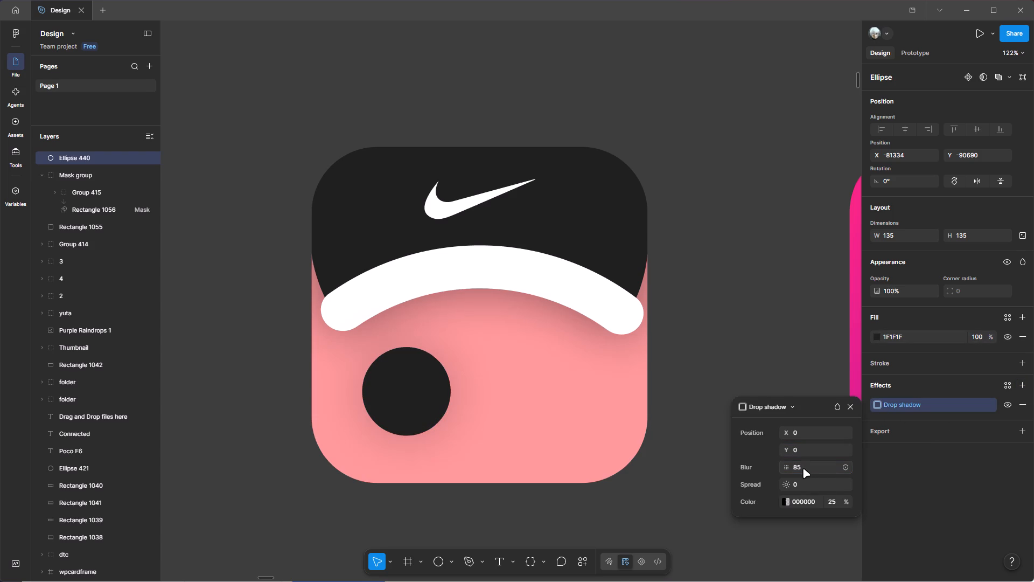
drag(844, 502, 517, 301)
key(BackSpace)
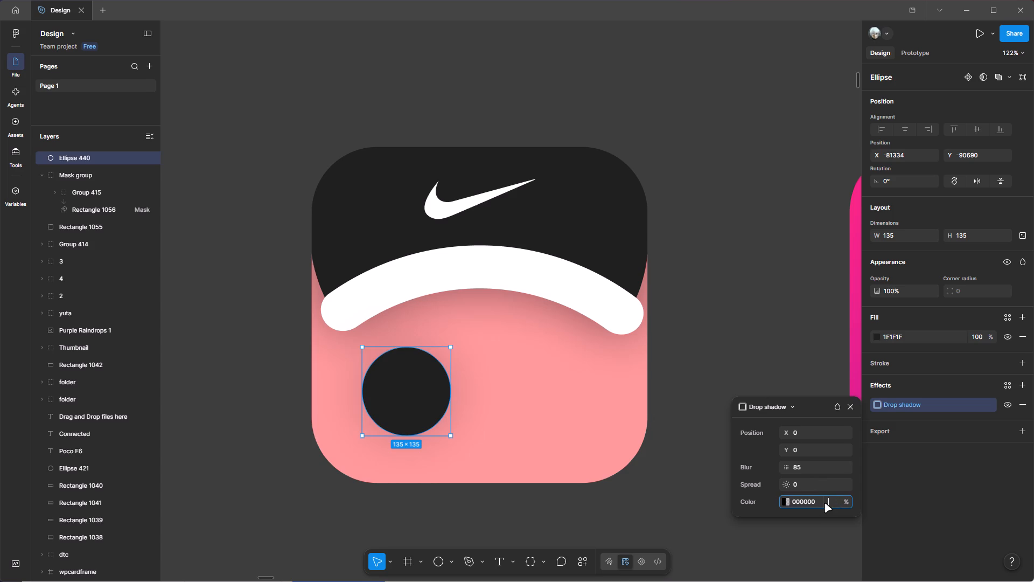
text(45)
key(Return)
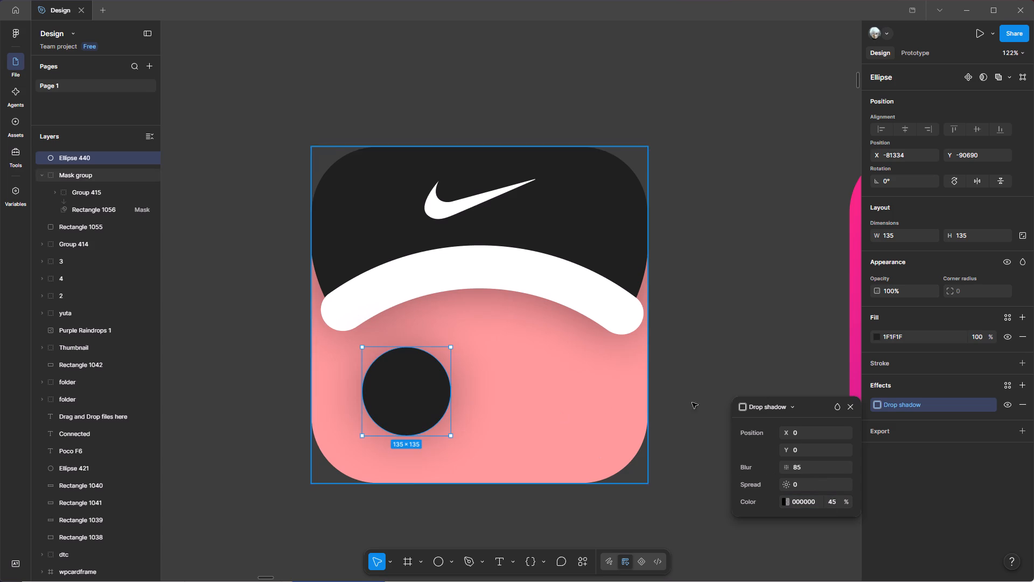
Set the blur of the dark circle's drop shadow to 45.
click(814, 465)
key(BackSpace)
text(45)
key(Return)
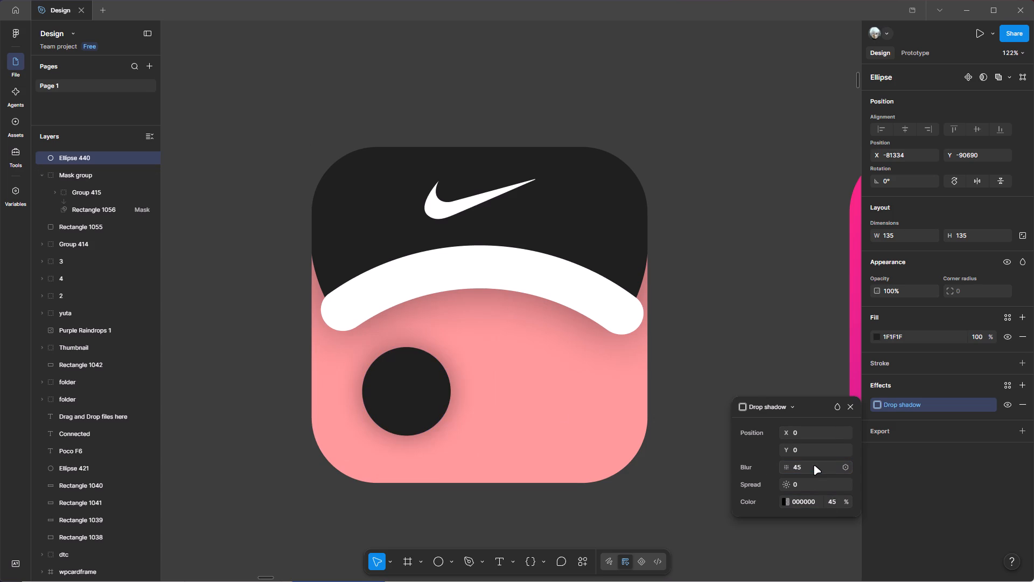
click(705, 269)
Lock the dark circle's aspect ratio, enlarge it to about 159 × 159 and reposition it under the arch's left side.
ctrl+scroll(705, 269, down, 3)
key(space)
key(space)
key(space)
key(space)
key(space)
drag(743, 282, 701, 337)
ctrl+scroll(665, 382, up, 2)
ctrl+click(437, 378)
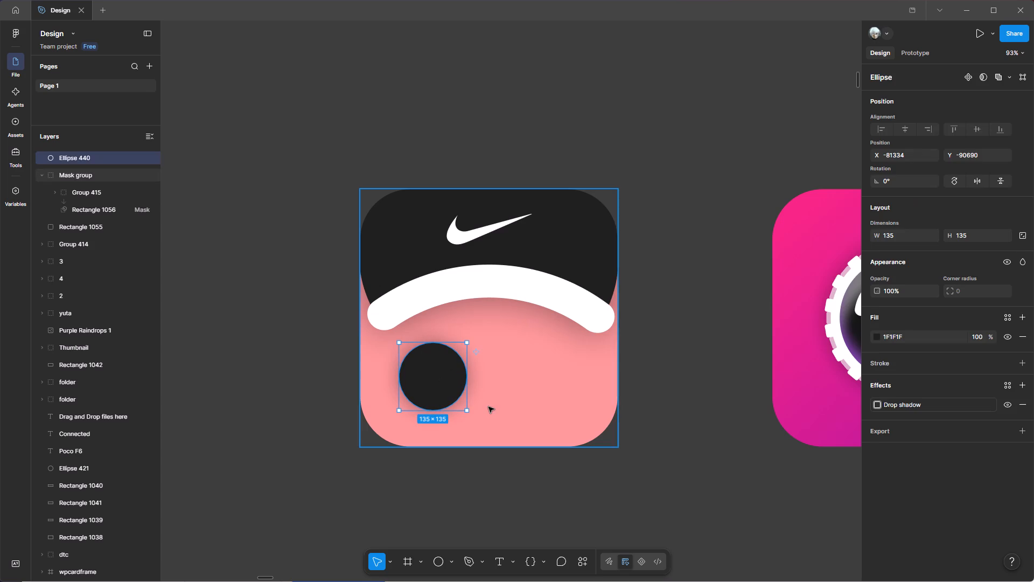
click(1023, 234)
ctrl+scroll(434, 378, up, 1)
shift+drag(481, 332, 484, 316)
drag(450, 364, 442, 376)
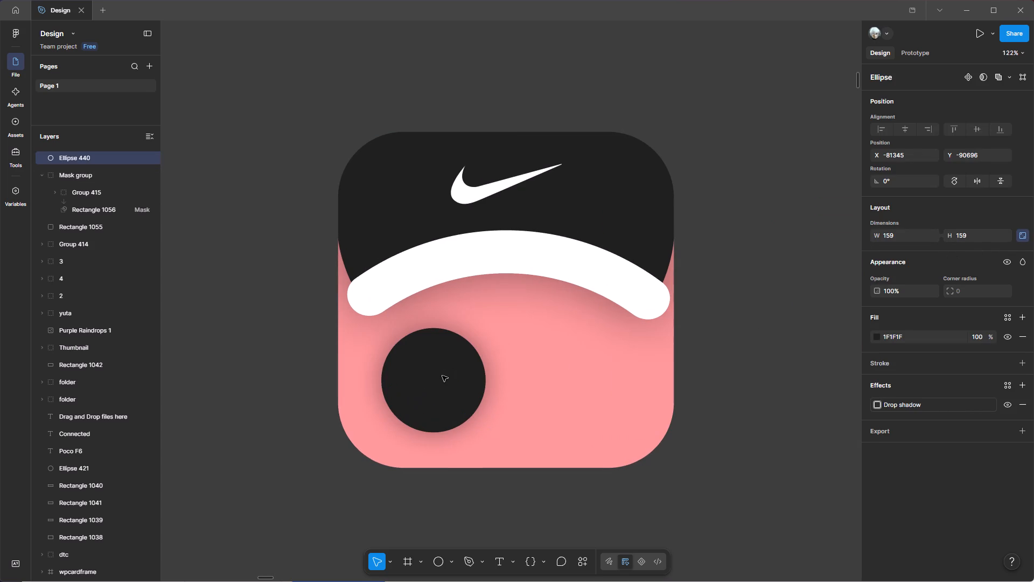
drag(442, 376, 445, 375)
Set the dark circle's width to 168 with proportions locked, and nudge it slightly up and left.
click(905, 232)
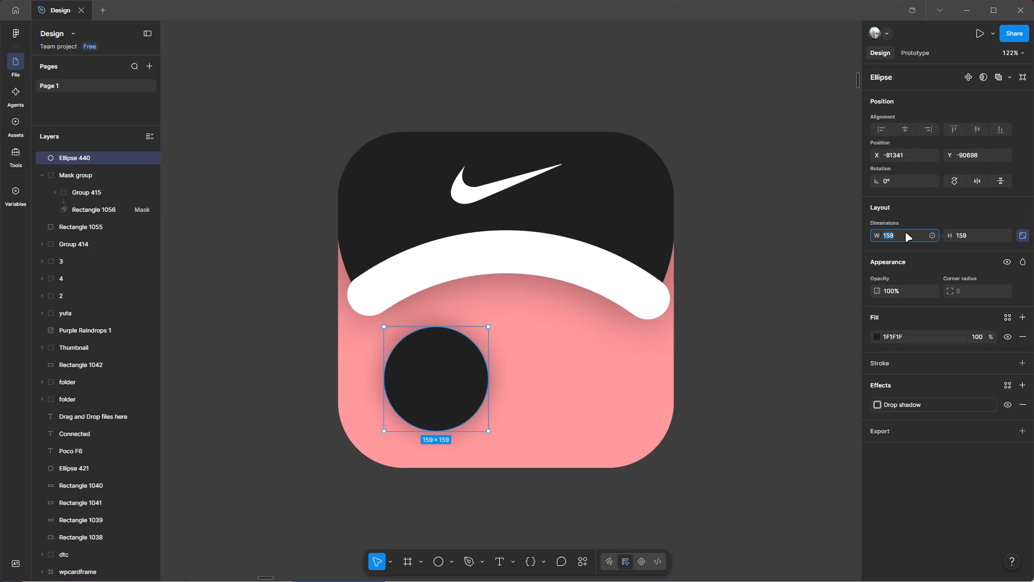
key(BackSpace)
text(168)
key(Return)
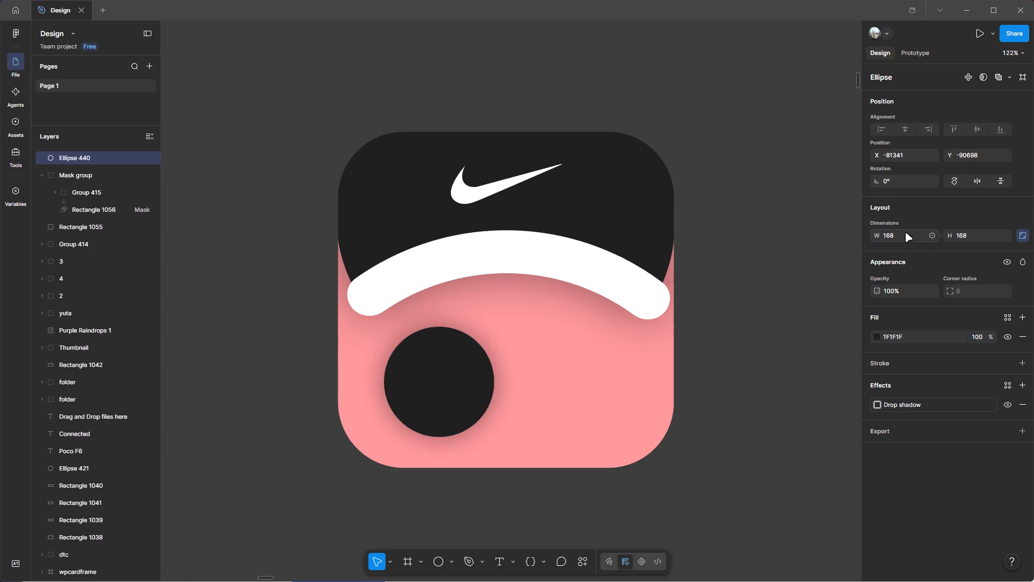
drag(425, 381, 421, 376)
Set the opacity of the dark circle's drop shadow to 25%.
ctrl+scroll(414, 327, down, 5)
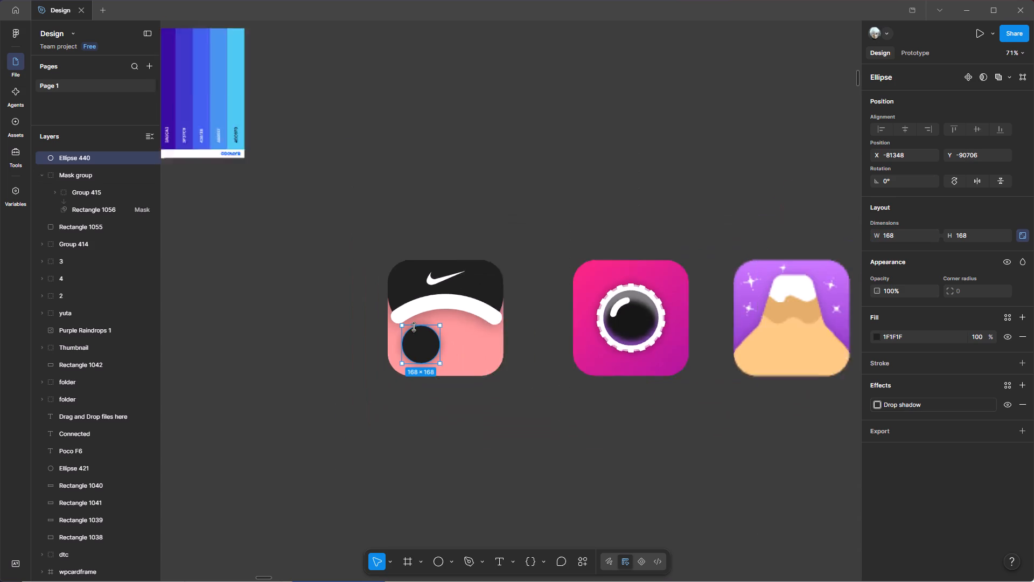
click(600, 419)
key(space)
key(space)
key(space)
key(space)
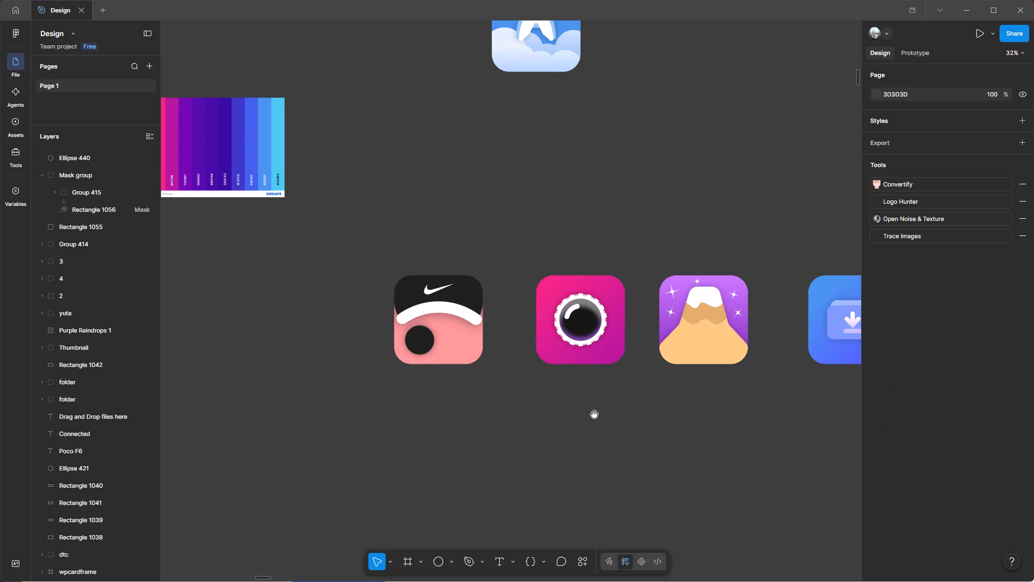
drag(592, 410, 592, 447)
ctrl+scroll(446, 409, up, 2)
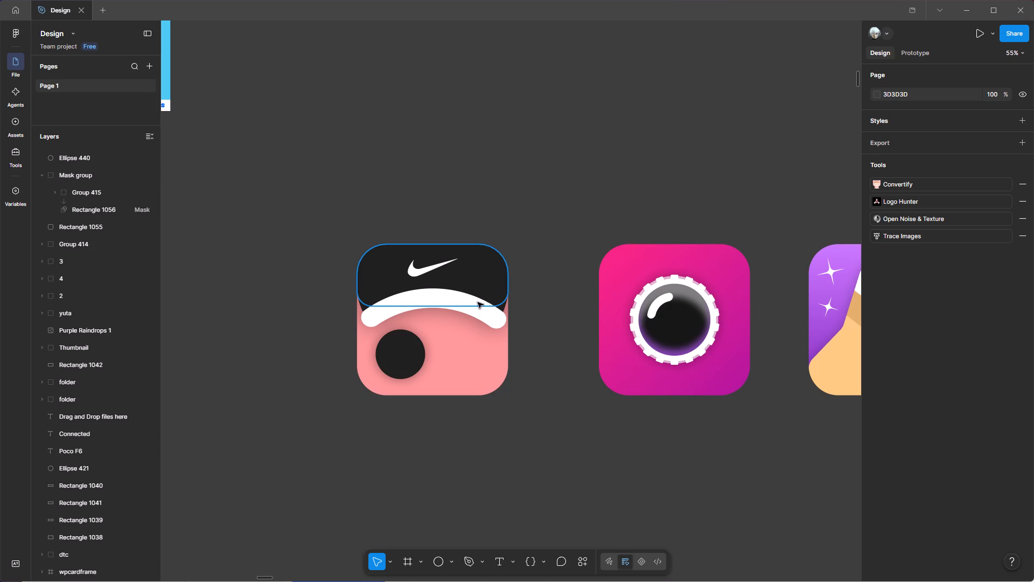
click(402, 368)
click(878, 405)
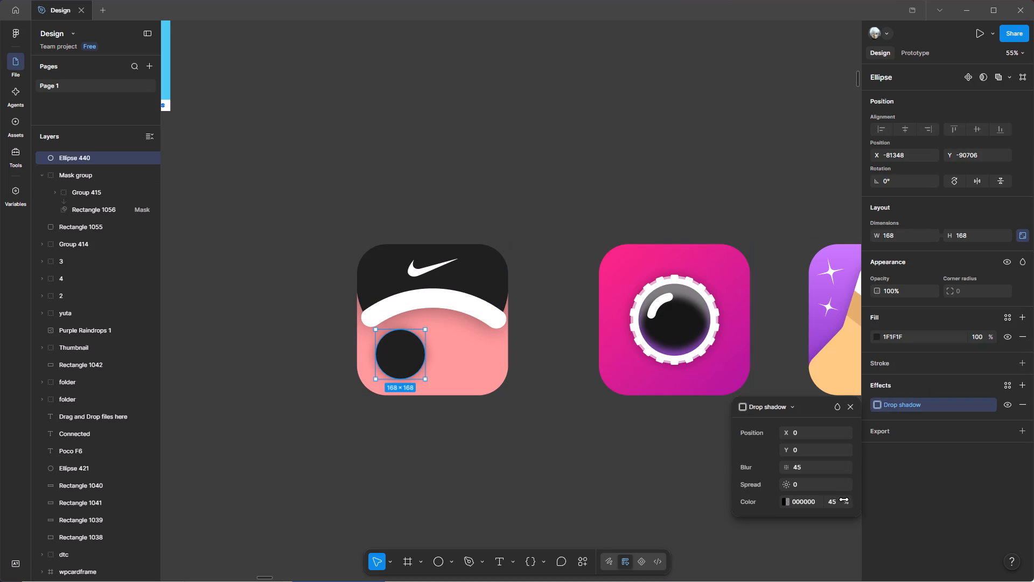
click(836, 503)
key(BackSpace)
text(25)
key(Return)
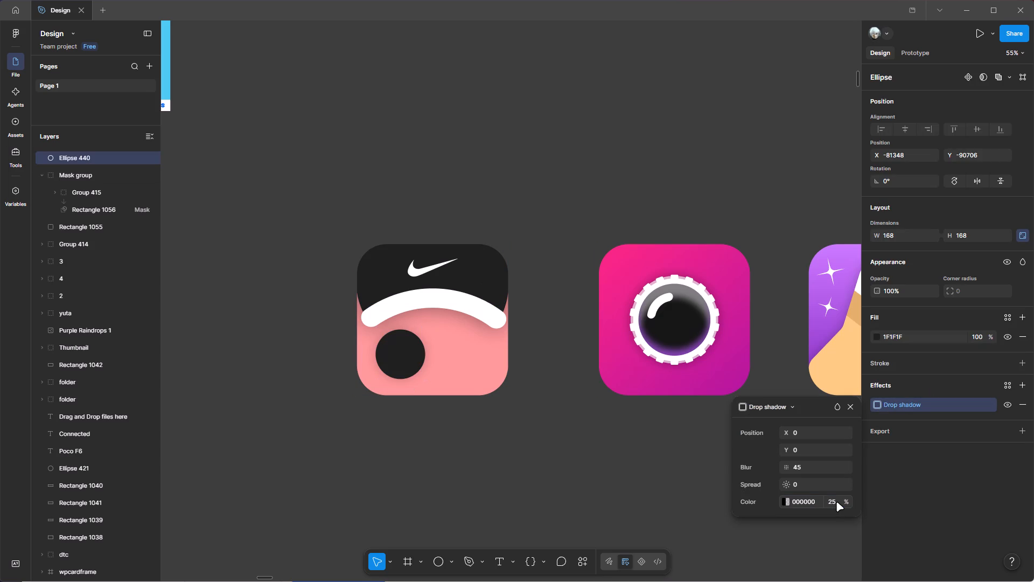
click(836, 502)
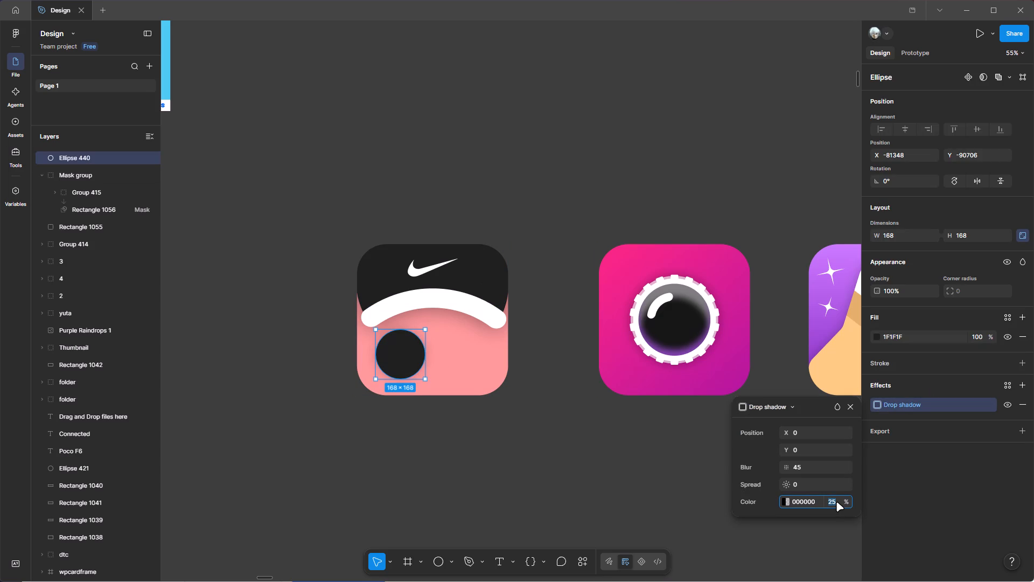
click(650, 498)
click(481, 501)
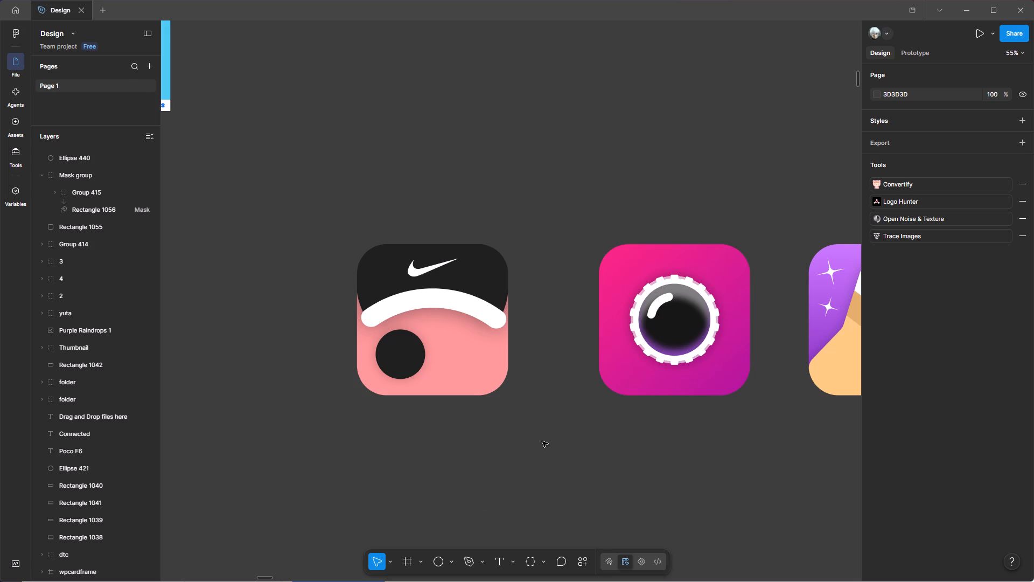
Duplicate the dark circle and place the copy to its right under the arch, leaving a gap of about 42.
key(space)
key(space)
key(space)
key(space)
key(space)
key(space)
key(space)
key(space)
drag(555, 436, 556, 464)
ctrl+scroll(388, 387, up, 2)
ctrl+click(418, 370)
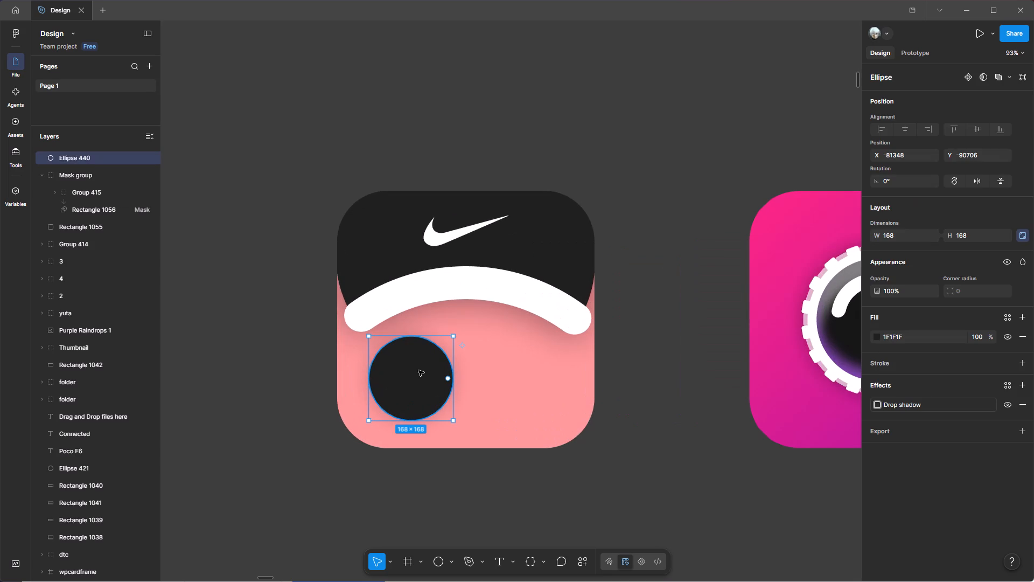
key(ctrl+d)
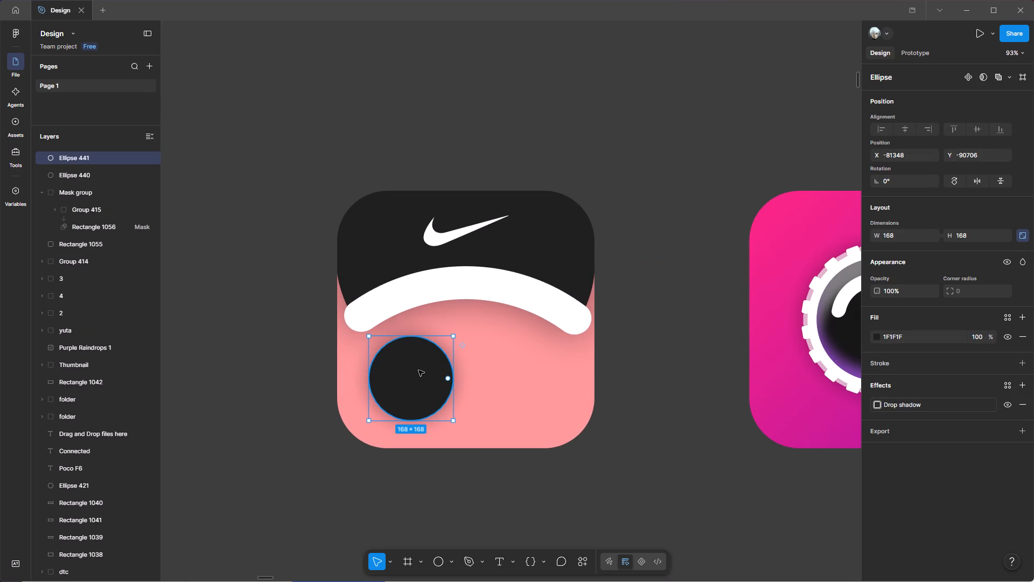
drag(418, 370, 524, 369)
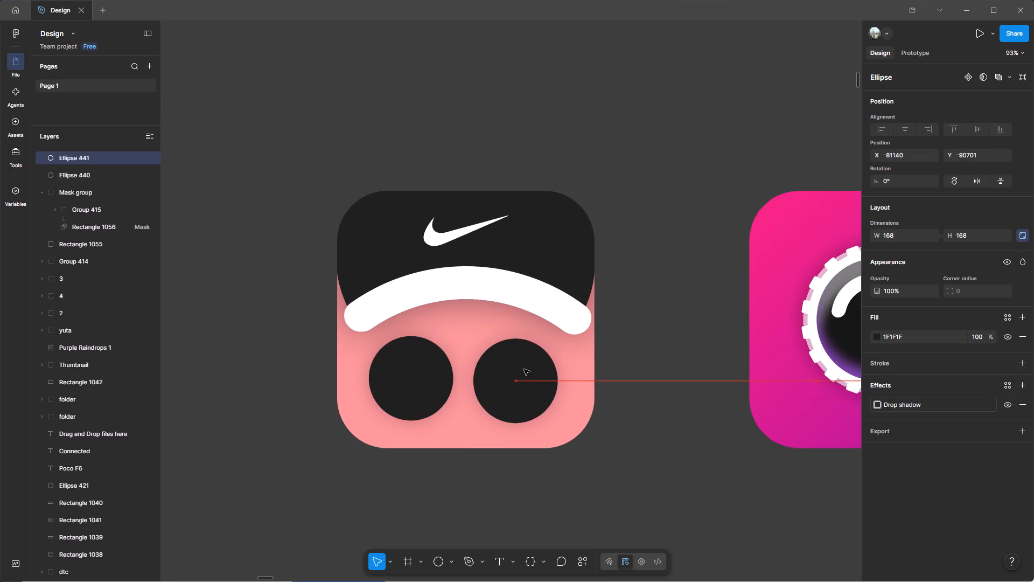
drag(524, 369, 524, 368)
Select both dark circles and move the pair slightly up, centred horizontally on the icon.
shift+click(424, 378)
click(484, 393)
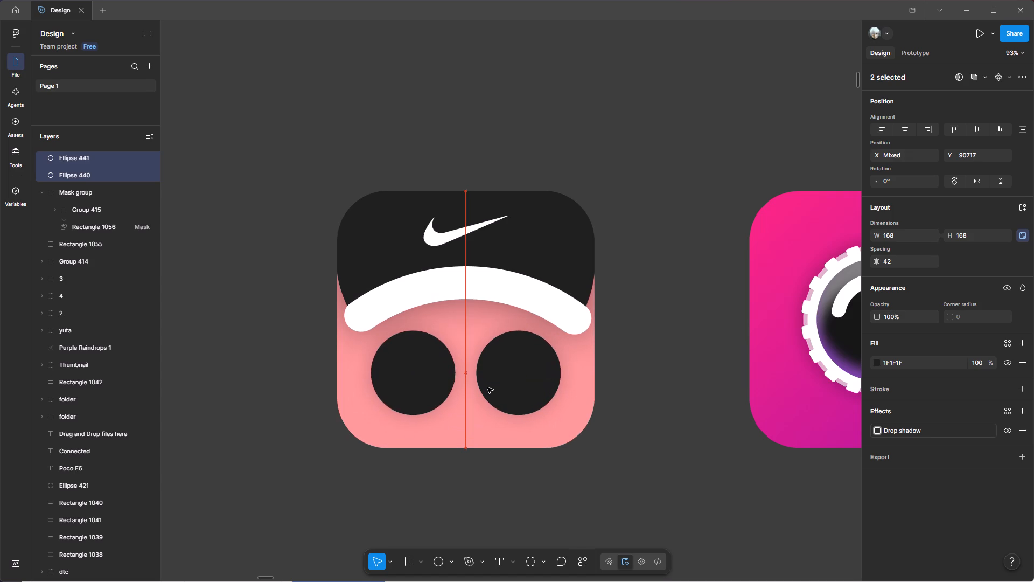
click(600, 470)
Draw a rectangle about 76 × 25 bridging the gap between the two dark circles, centred horizontally between them.
ctrl+scroll(600, 470, down, 4)
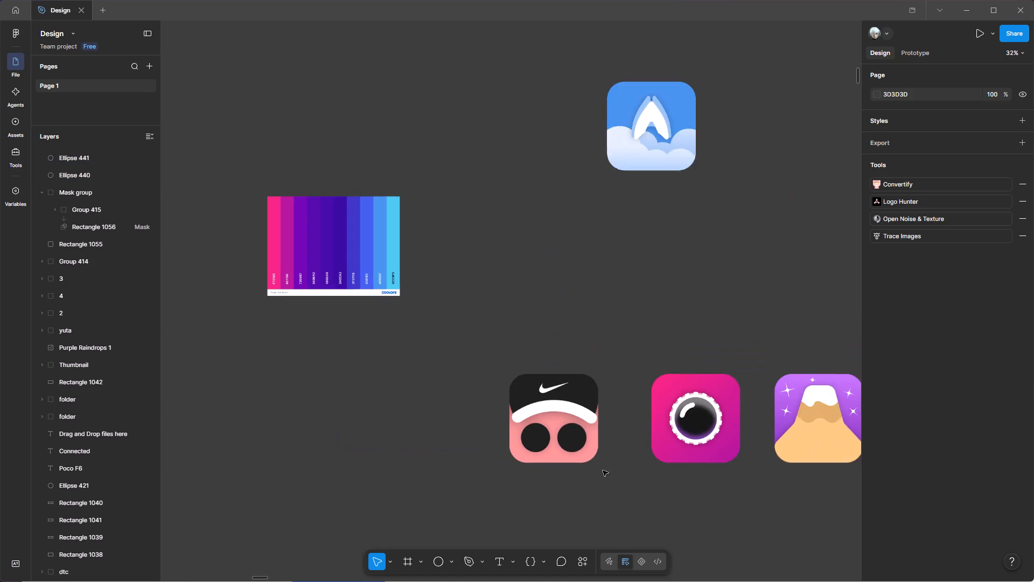
ctrl+scroll(603, 470, down, 2)
ctrl+scroll(604, 470, up, 6)
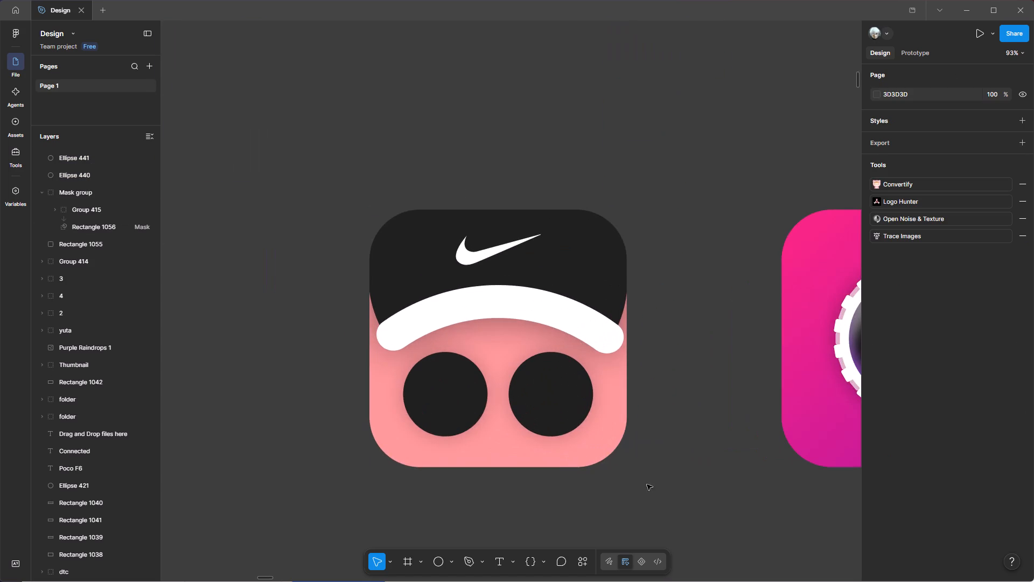
key(space)
drag(649, 484, 626, 464)
ctrl+scroll(457, 475, up, 1)
key(space)
key(space)
drag(539, 495, 522, 549)
click(450, 558)
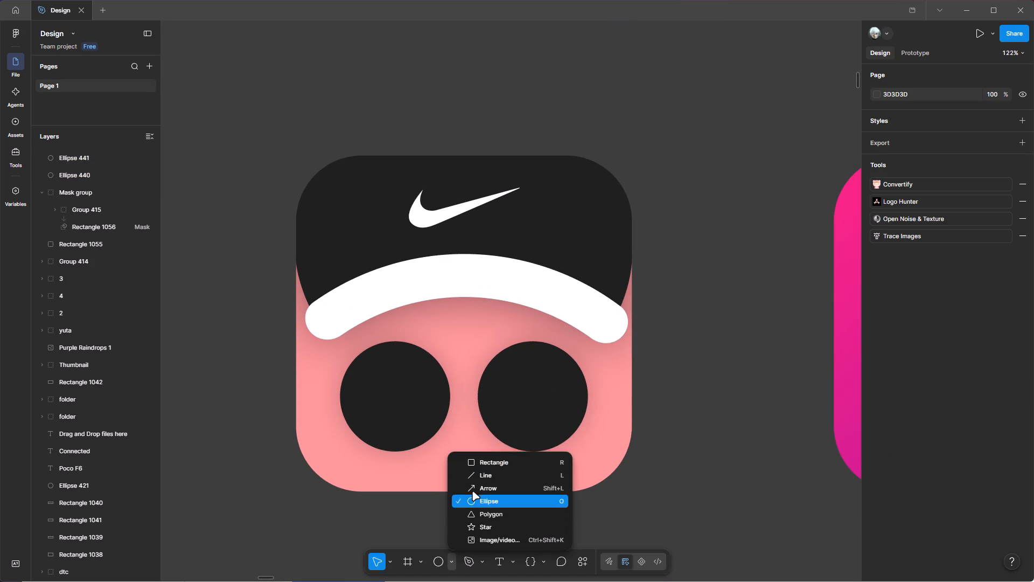
click(476, 462)
ctrl+scroll(463, 429, up, 2)
drag(429, 364, 457, 377)
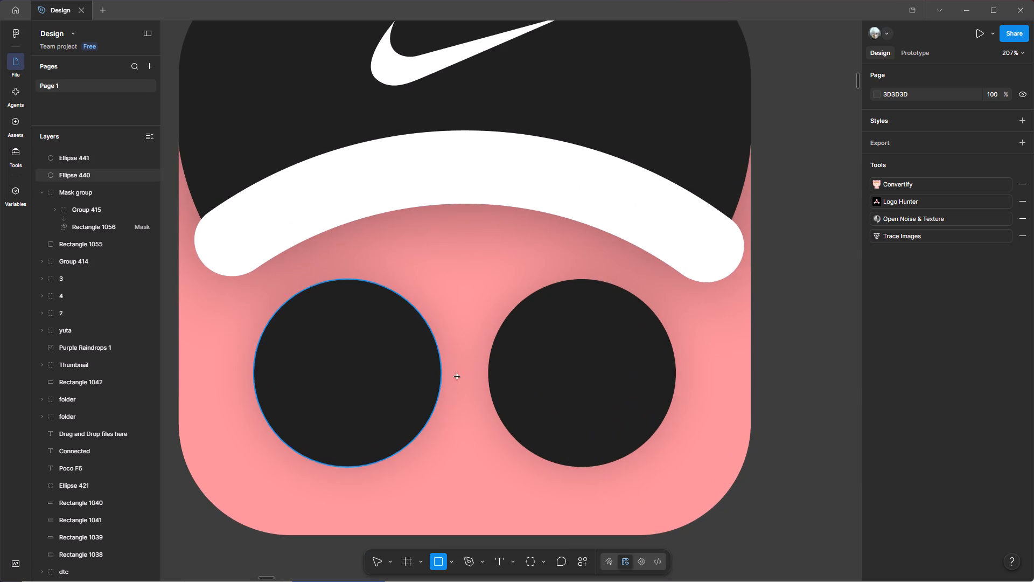
drag(457, 377, 514, 392)
drag(484, 381, 473, 381)
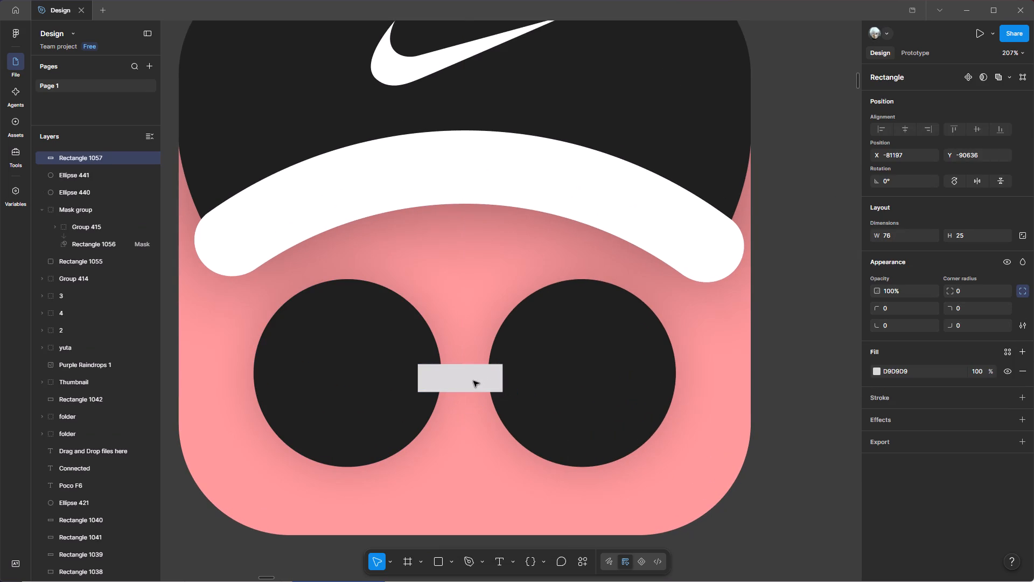
drag(473, 381, 477, 381)
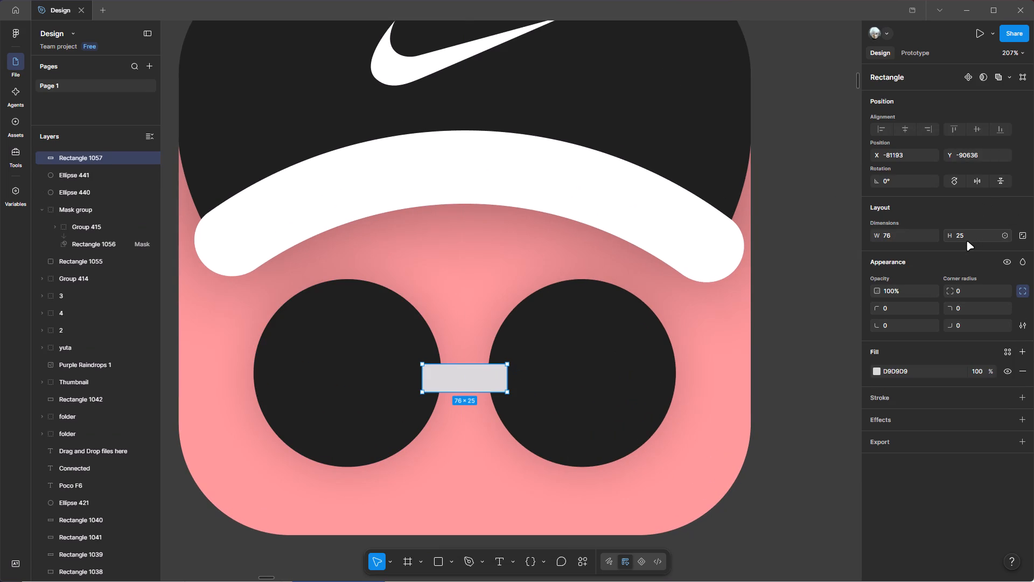
Set the bridge rectangle's height to 26 and move it up to align vertically with the circles' centres.
click(967, 241)
key(BackSpace)
text(26)
key(Return)
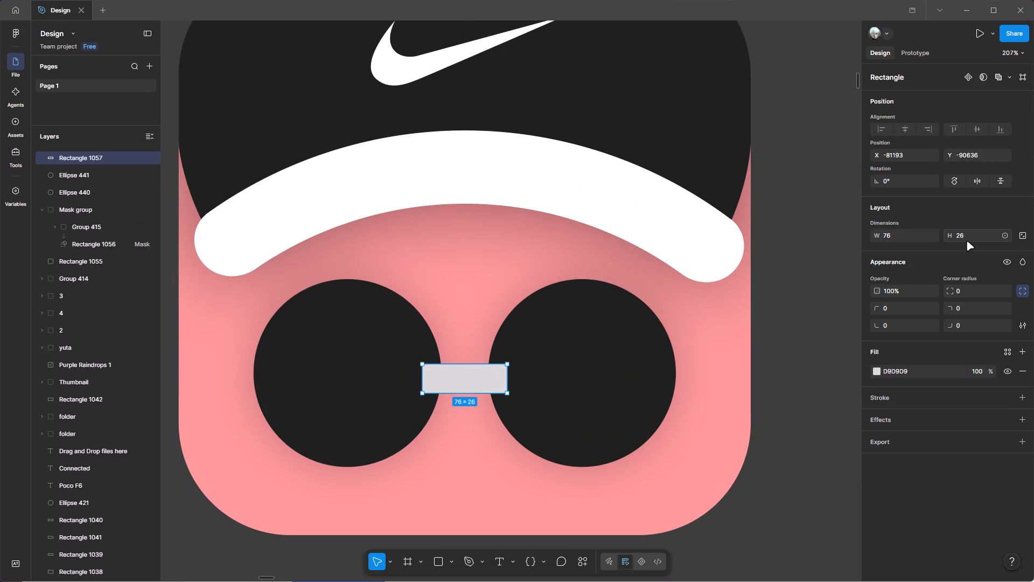
drag(468, 373, 467, 362)
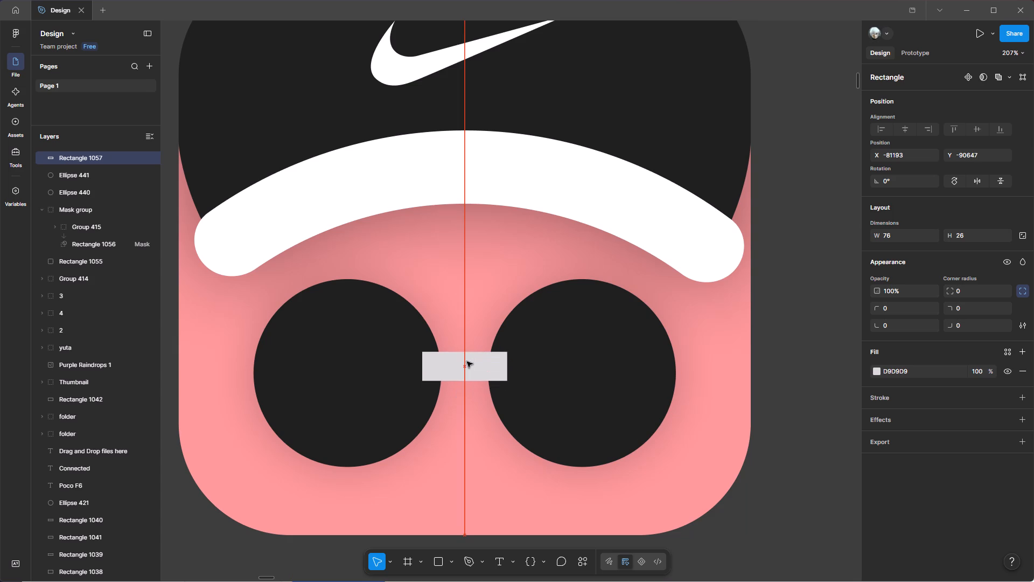
drag(467, 362, 467, 366)
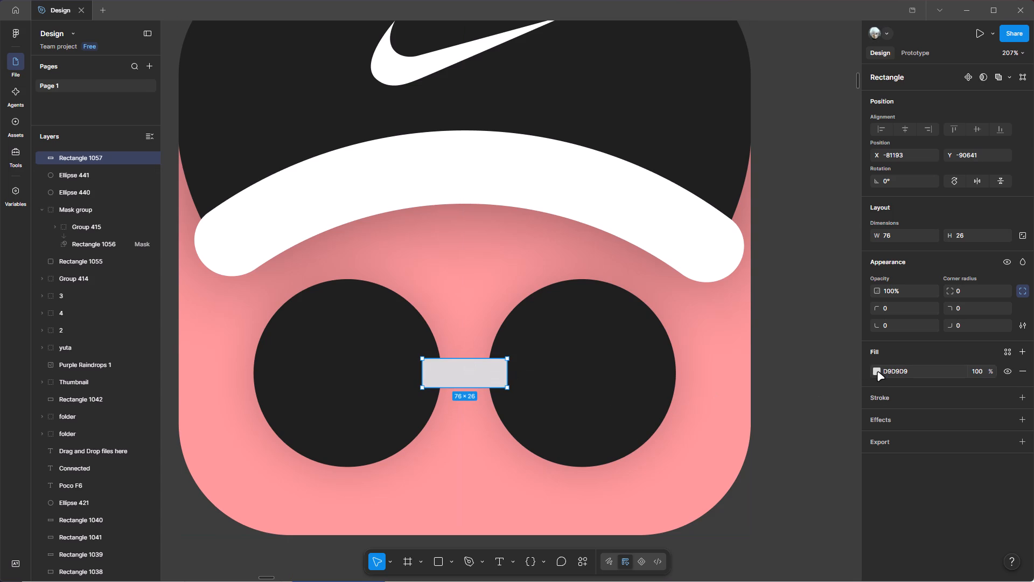
Fill the bridge rectangle with 1F1F1F, sampled from the right dark circle.
click(877, 371)
click(746, 462)
click(579, 365)
ctrl+scroll(504, 364, down, 4)
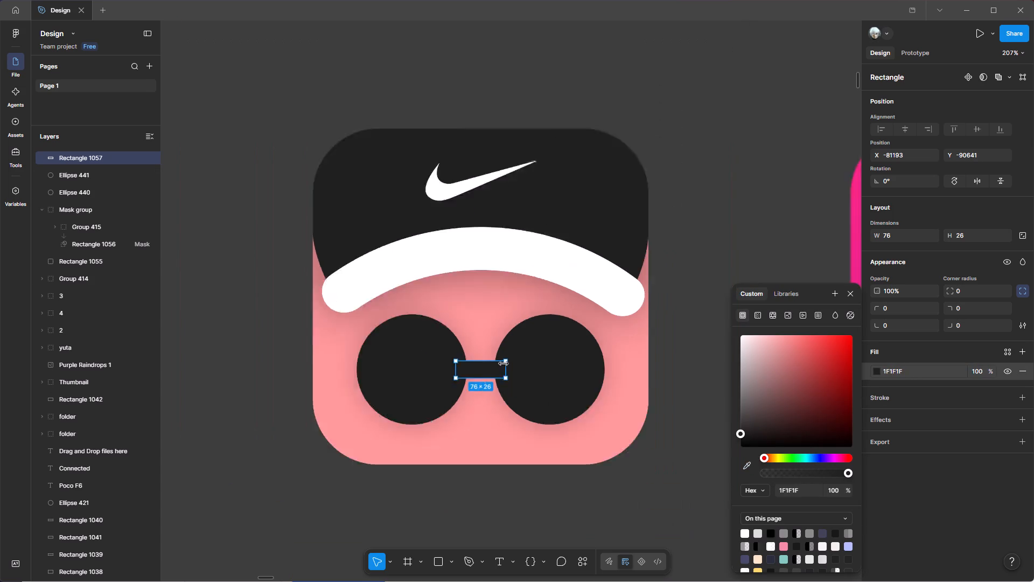
click(570, 496)
Add an inner shadow effect to the left dark circle.
key(space)
key(space)
drag(681, 483, 681, 466)
ctrl+scroll(679, 464, down, 3)
key(space)
key(space)
key(space)
drag(711, 465, 703, 462)
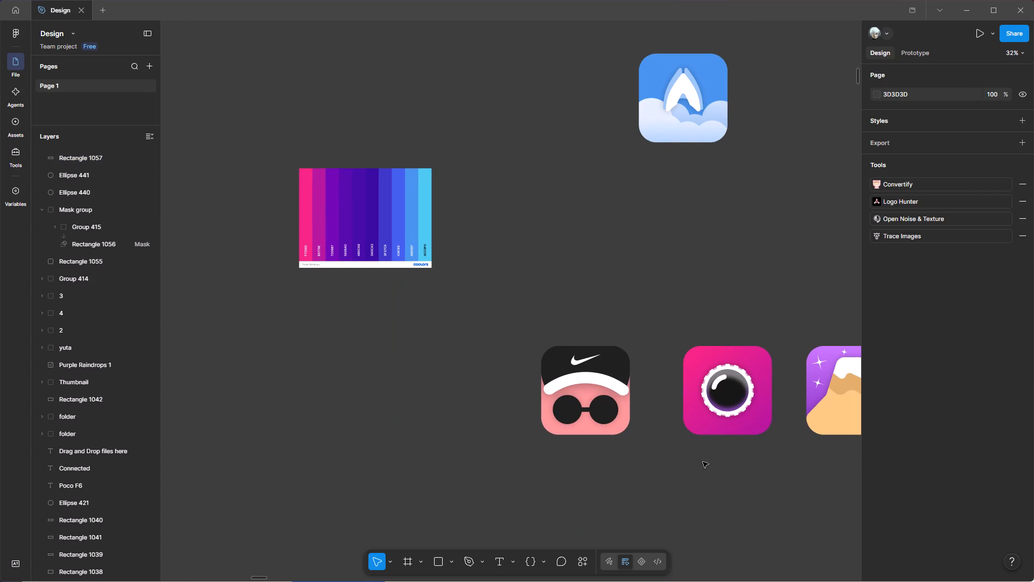
ctrl+scroll(619, 450, up, 3)
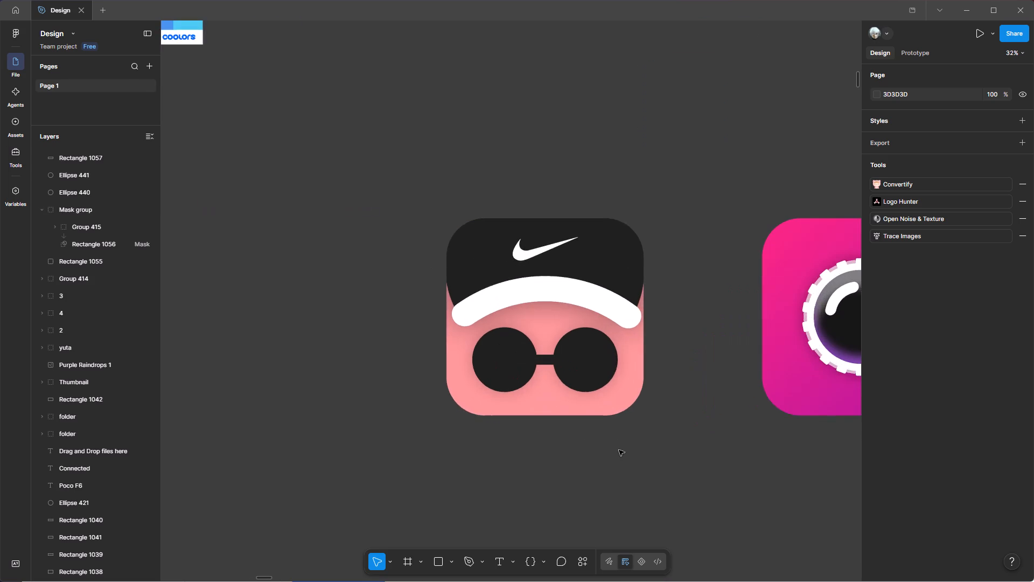
key(space)
drag(677, 415, 650, 459)
ctrl+scroll(500, 454, up, 1)
key(space)
key(space)
drag(564, 470, 549, 480)
click(451, 395)
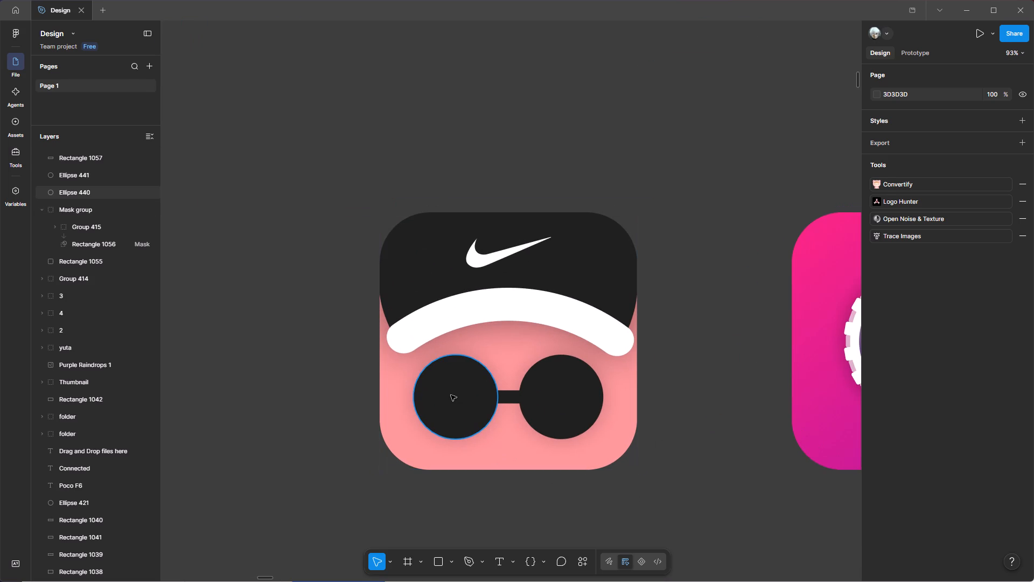
ctrl+scroll(505, 396, up, 2)
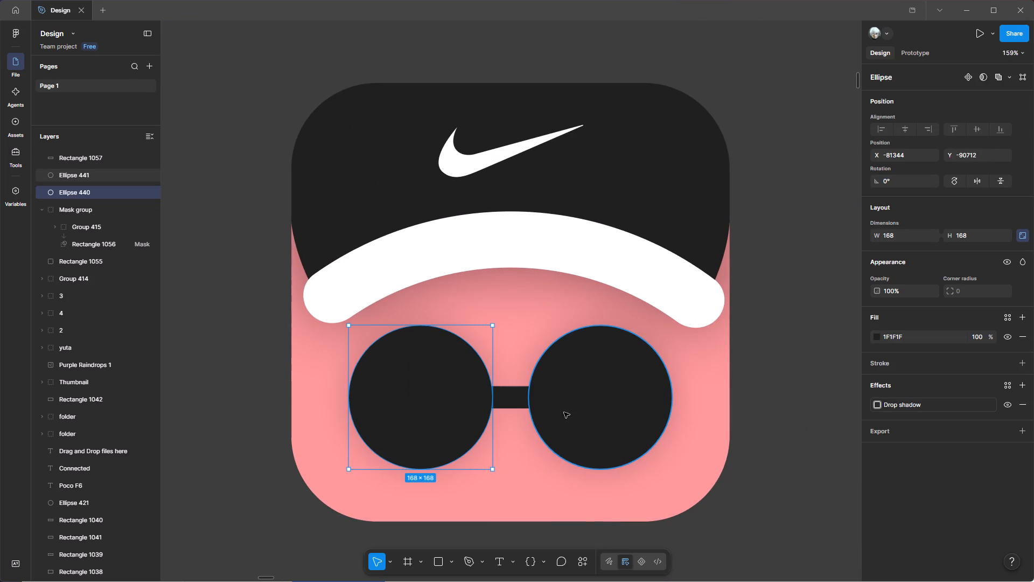
click(1022, 387)
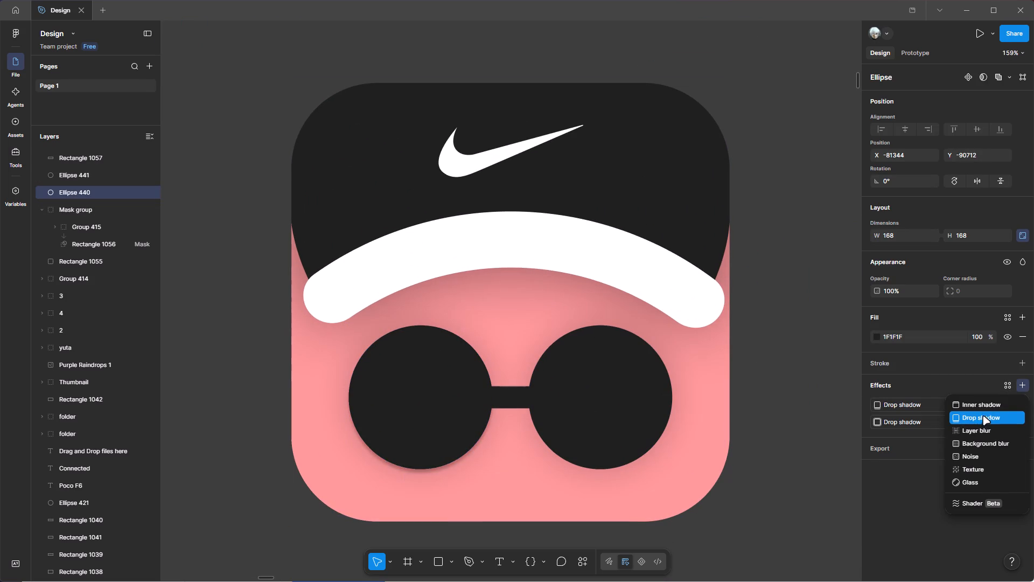
click(975, 404)
Set the inner shadow's position offset to X 10 and Y 15.
click(816, 452)
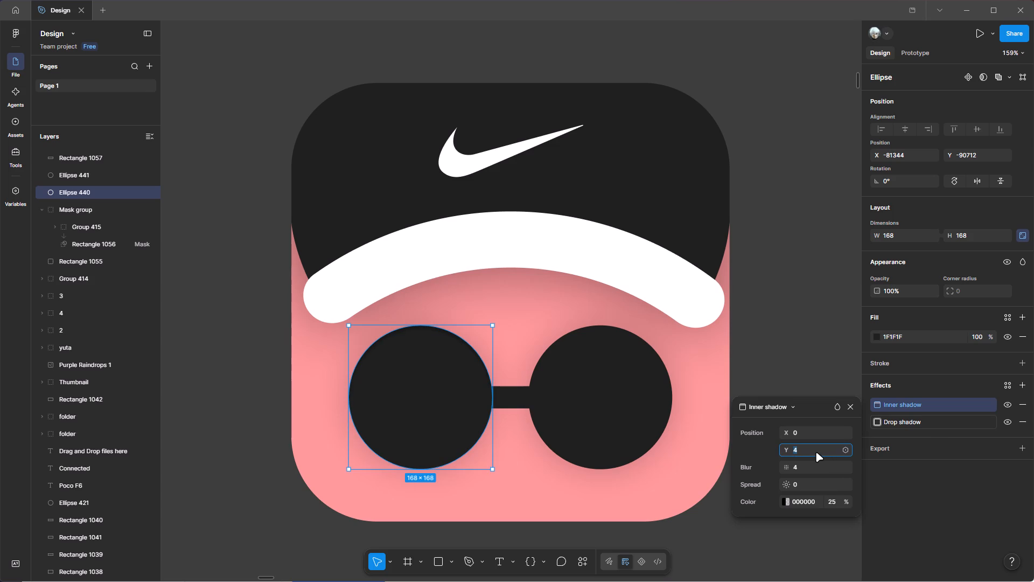
key(BackSpace)
text(15)
key(Return)
click(807, 431)
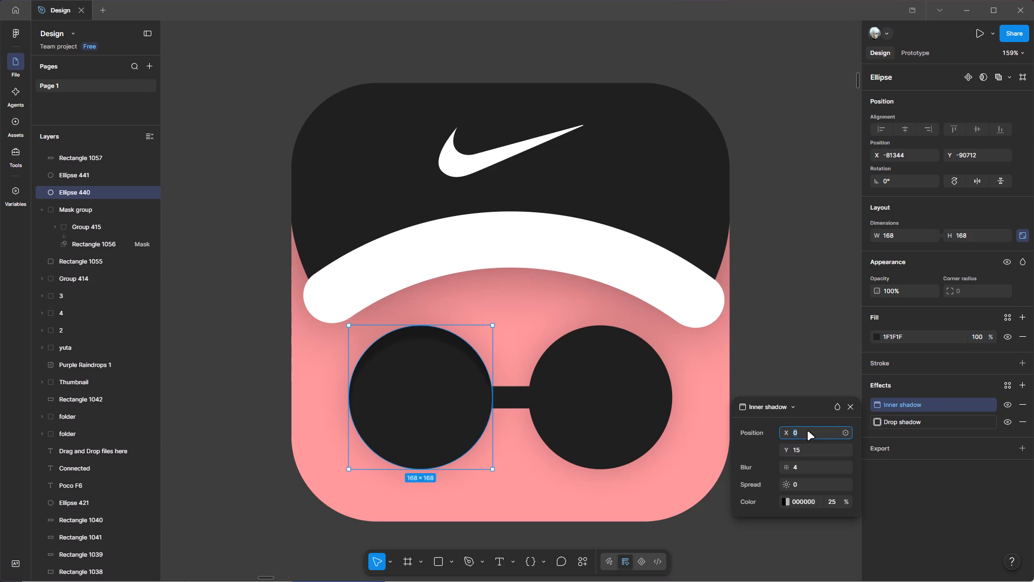
key(BackSpace)
text(10)
key(Return)
Change the inner shadow's color to white, FFFFFF.
click(837, 502)
click(786, 497)
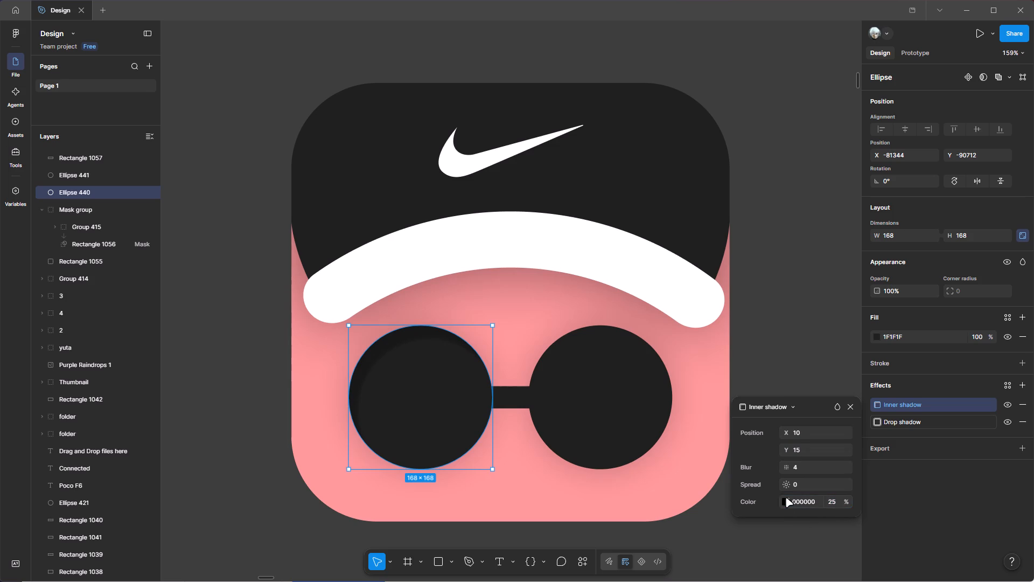
click(785, 505)
drag(637, 364, 611, 310)
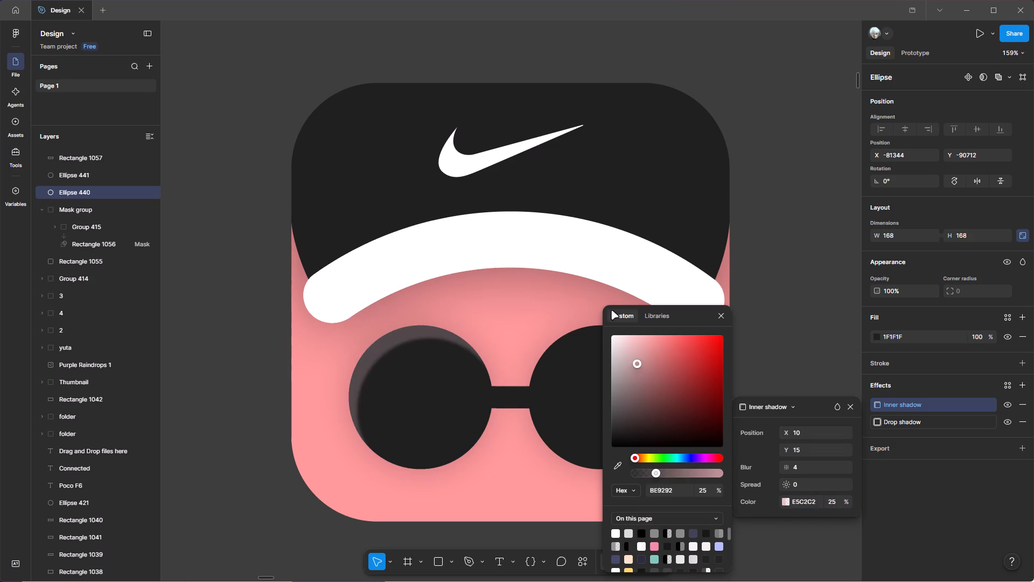
drag(611, 310, 563, 241)
Set the blur of the left circle's inner shadow to 25.
click(816, 462)
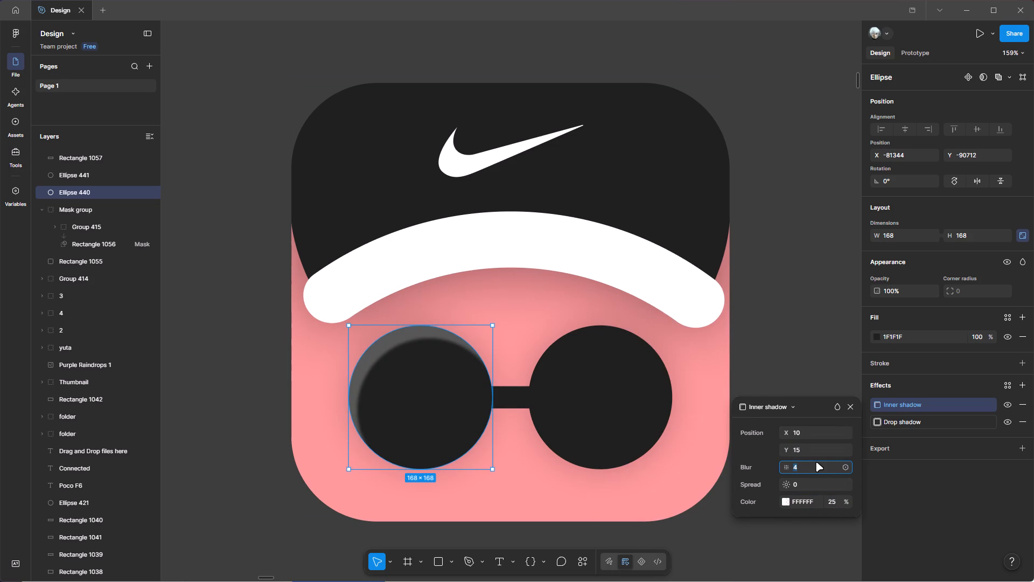
key(BackSpace)
text(25)
key(Return)
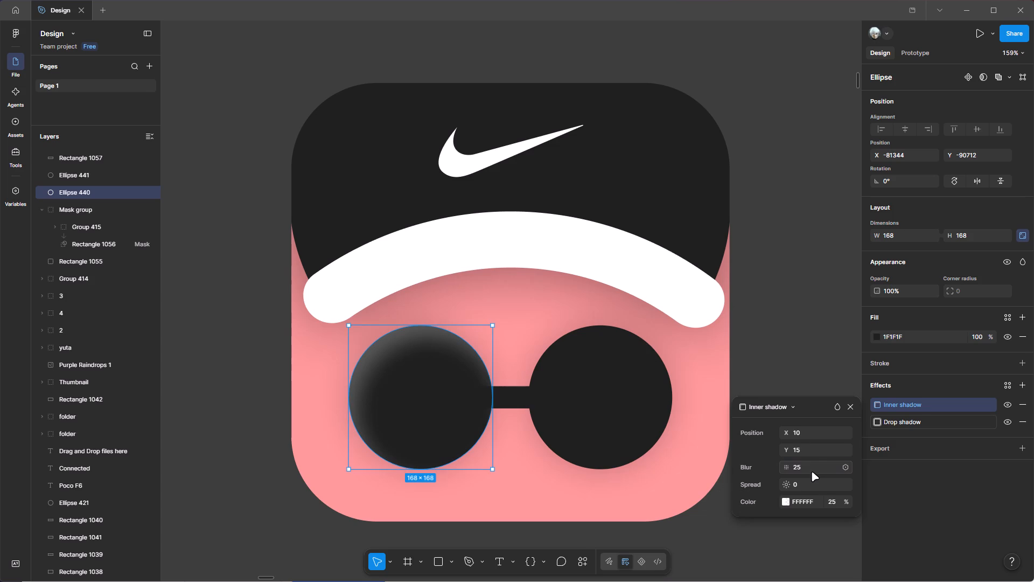
click(812, 472)
click(829, 308)
Duplicate the left circle with its inner shadow and align the copy exactly over the right dark circle.
ctrl+scroll(813, 309, down, 4)
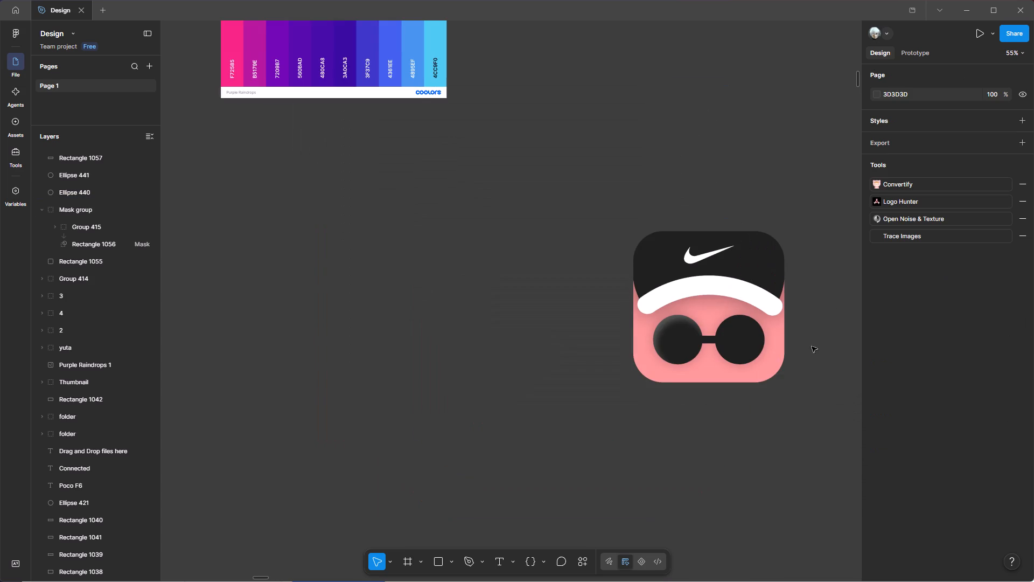
key(space)
key(space)
key(space)
key(space)
key(space)
key(space)
key(space)
key(space)
key(space)
key(space)
key(space)
drag(826, 394, 693, 474)
ctrl+scroll(680, 477, up, 2)
key(space)
drag(647, 436, 653, 439)
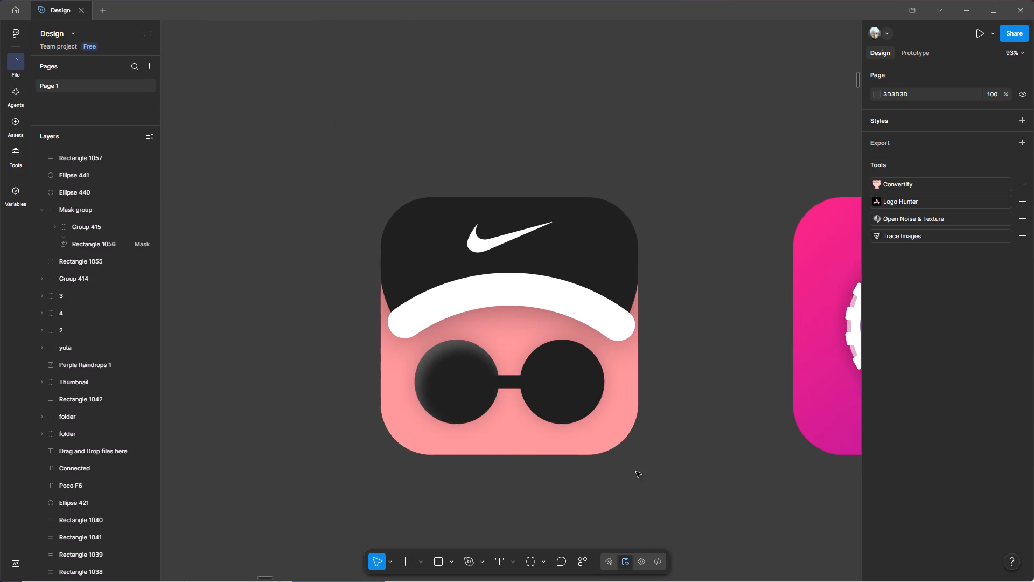
ctrl+scroll(521, 488, up, 1)
key(space)
key(space)
drag(551, 493, 543, 514)
click(424, 397)
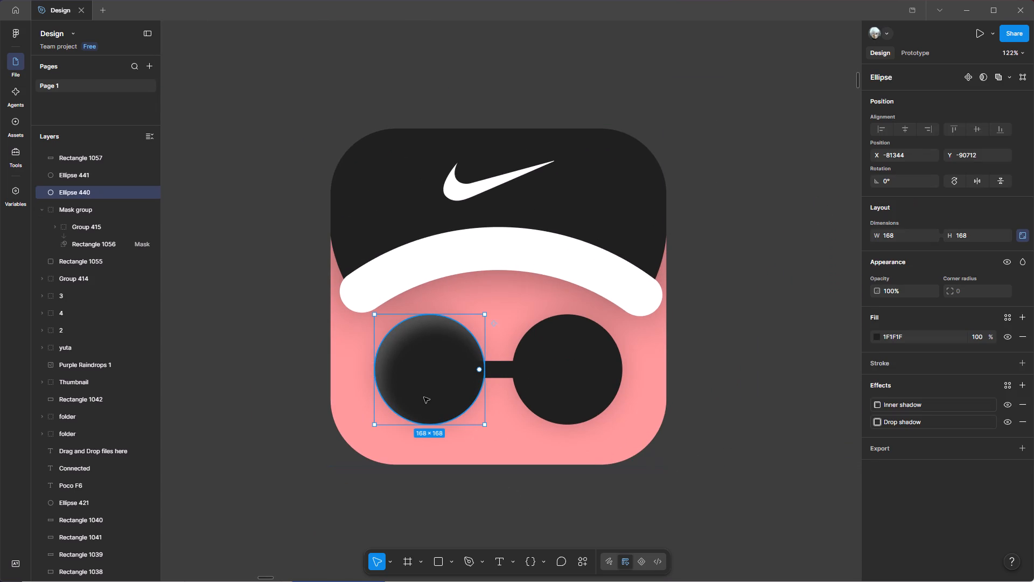
key(ctrl+d)
drag(424, 397, 565, 400)
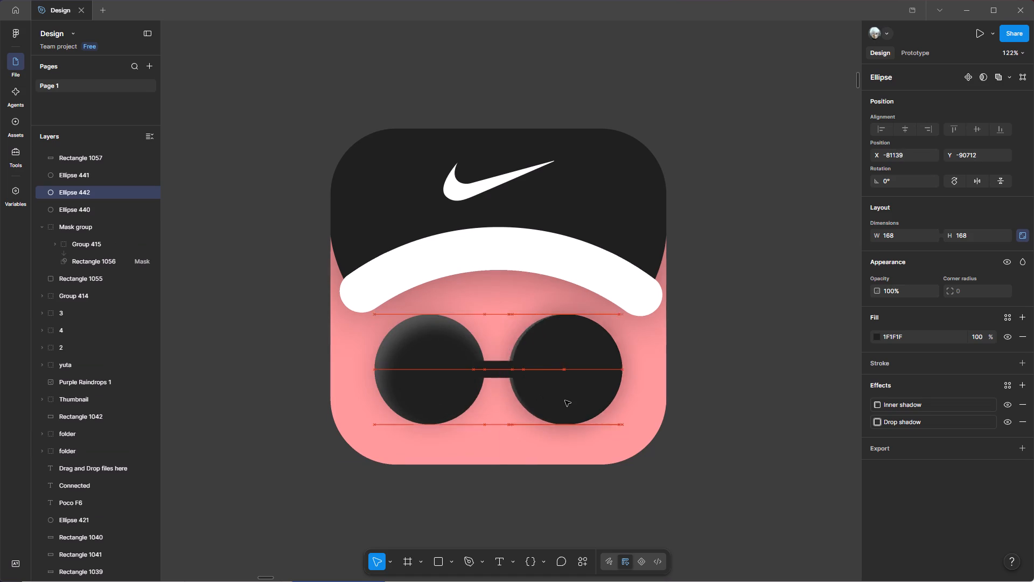
drag(565, 400, 561, 397)
click(561, 397)
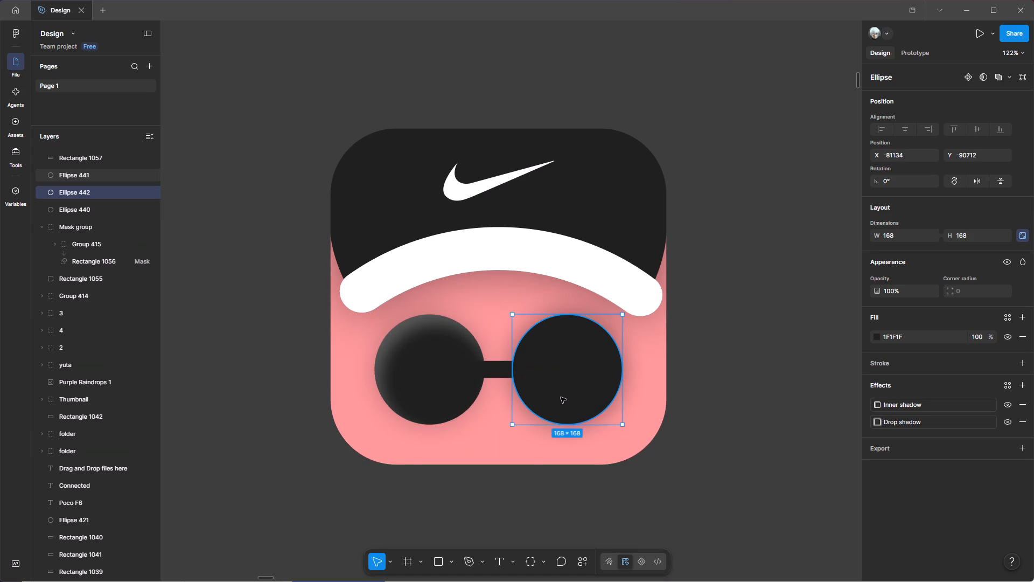
Delete the original dark circle beneath the highlighted copy of the right sunglasses lens.
key(Delete)
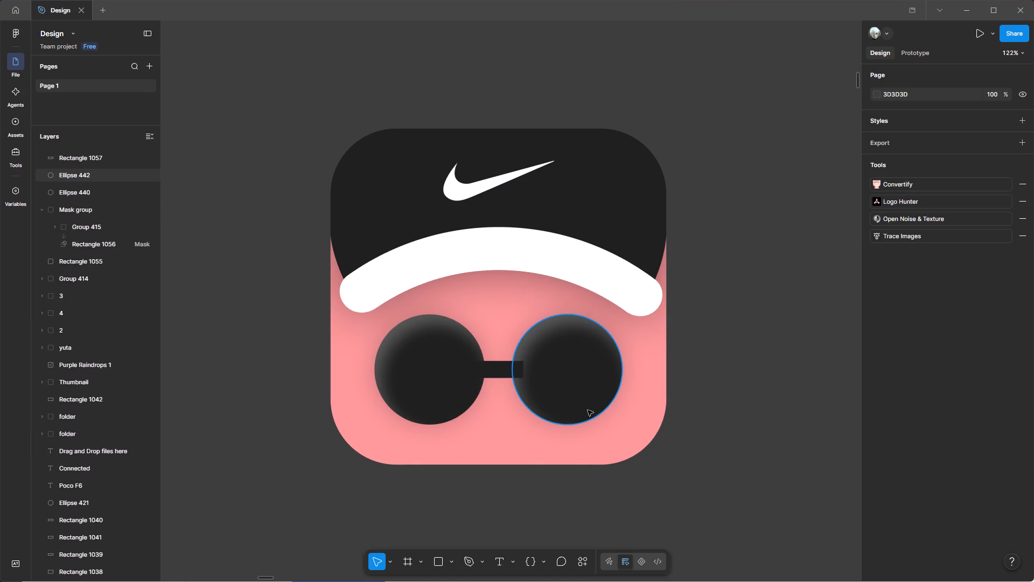
Move the sunglasses' bridge rectangle behind both lens circles in the layer order.
click(486, 367)
drag(83, 148, 78, 193)
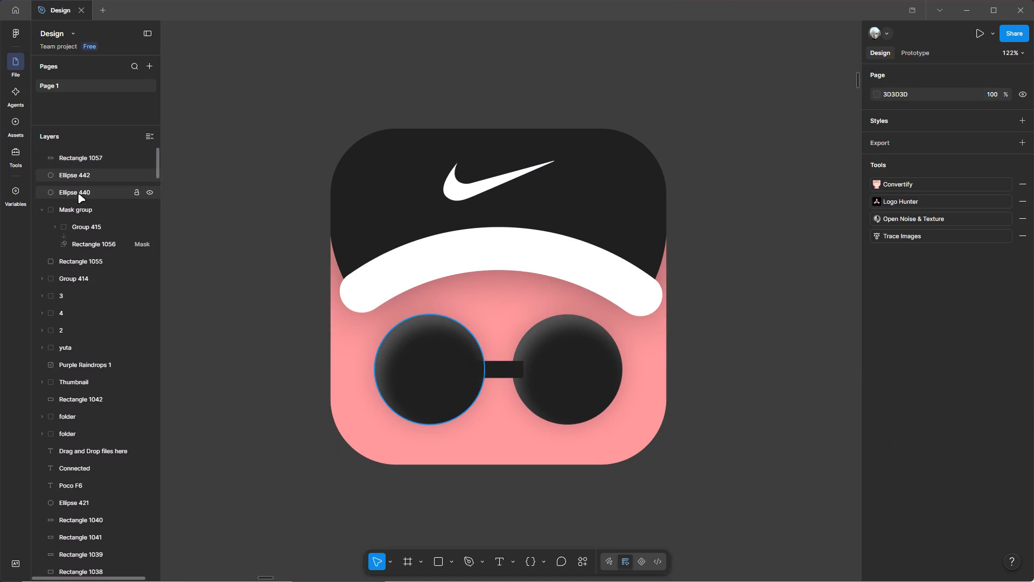
drag(78, 193, 78, 199)
drag(74, 160, 78, 195)
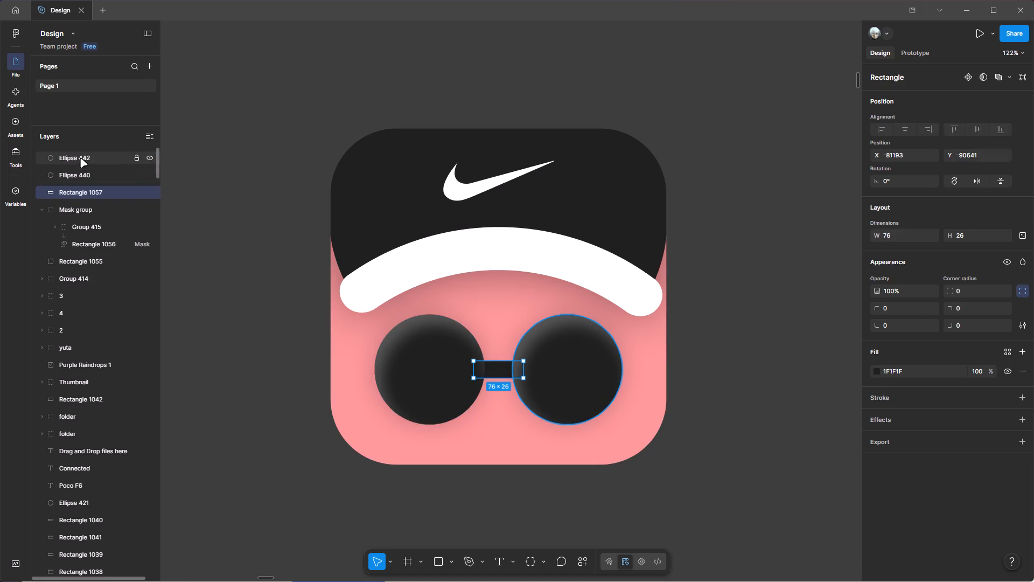
click(622, 441)
click(765, 462)
Examine the cap-and-sunglasses icon at a reduced size beside the other app icons and again close up.
ctrl+scroll(765, 462, down, 3)
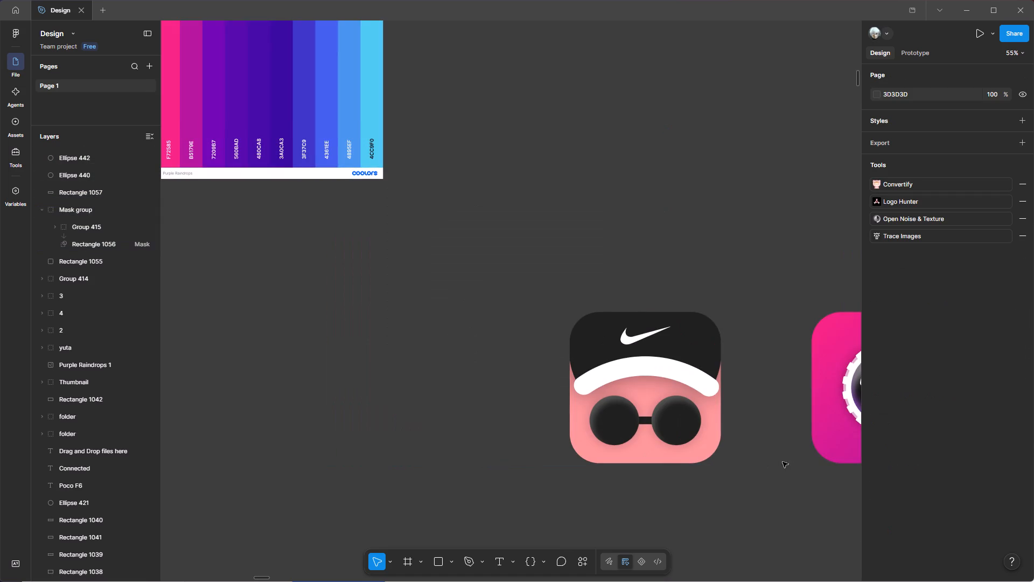
key(space)
key(space)
key(space)
drag(798, 462, 774, 455)
ctrl+scroll(774, 455, down, 2)
key(space)
key(space)
key(space)
key(space)
drag(789, 462, 735, 464)
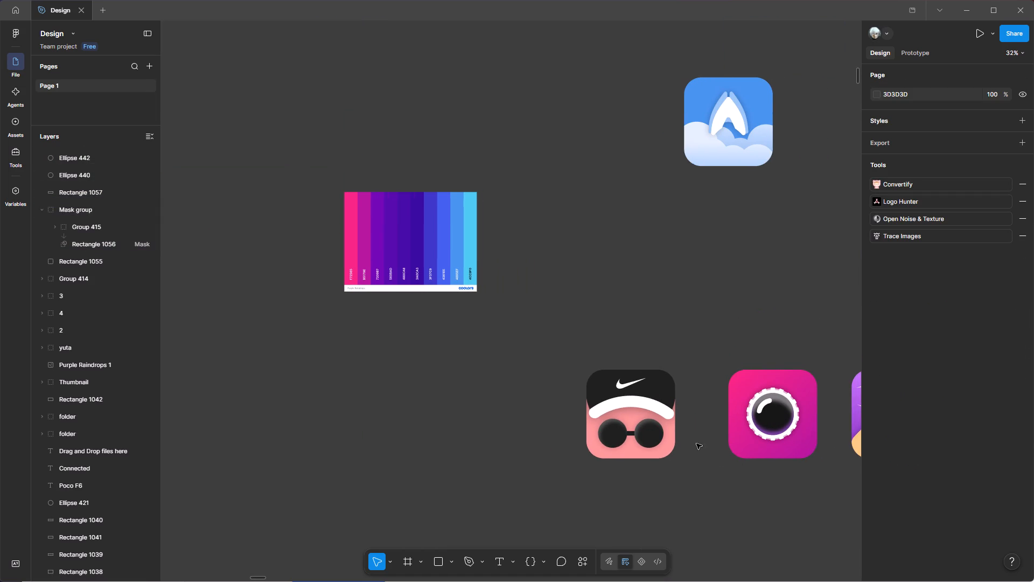
ctrl+scroll(653, 468, up, 3)
key(space)
drag(691, 466, 661, 472)
ctrl+scroll(566, 472, up, 2)
key(space)
key(space)
key(space)
drag(622, 478, 590, 484)
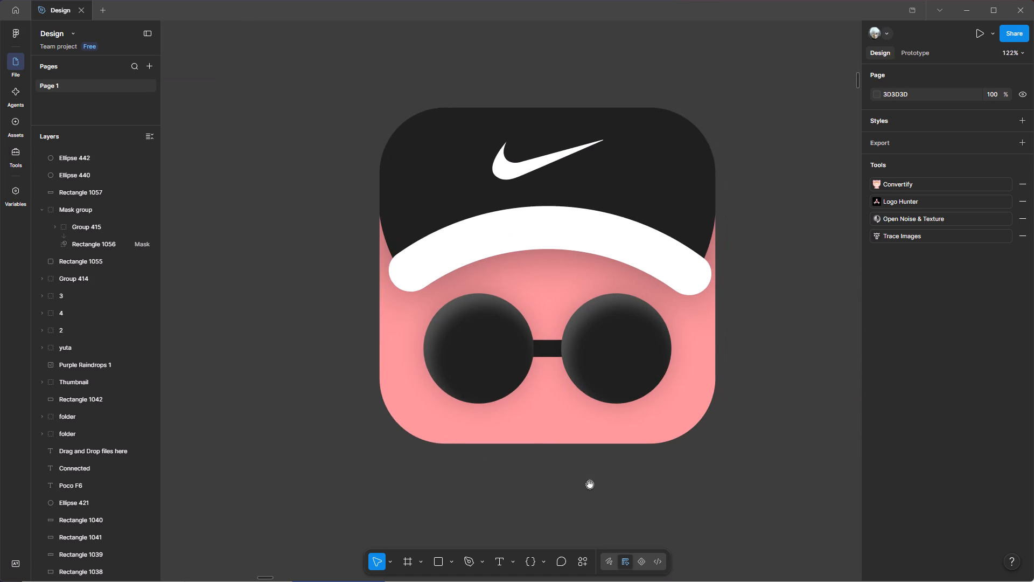
drag(590, 484, 592, 484)
Remove the drop shadow from both sunglasses lens circles.
click(462, 376)
shift+click(617, 375)
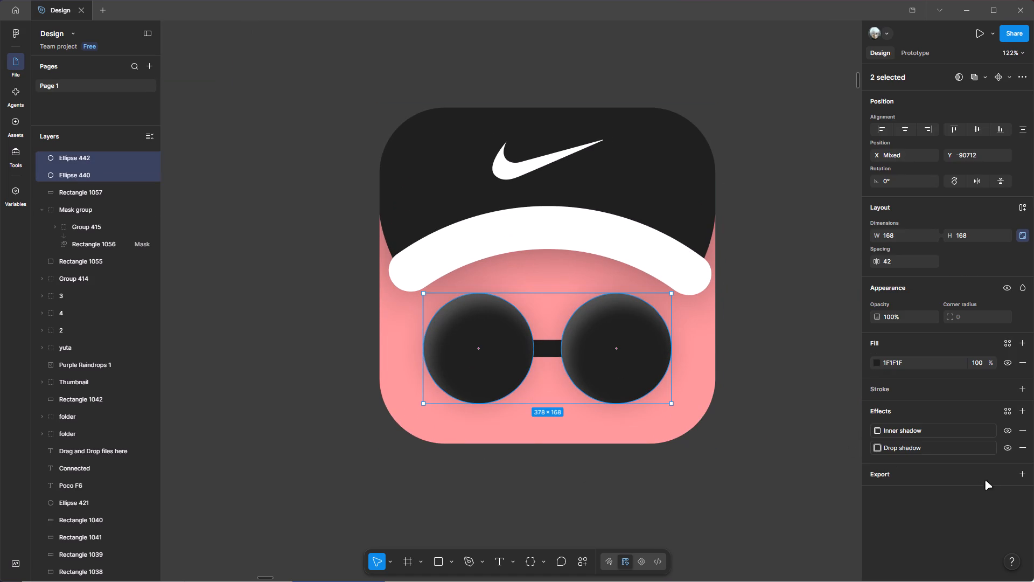
click(1023, 448)
click(786, 494)
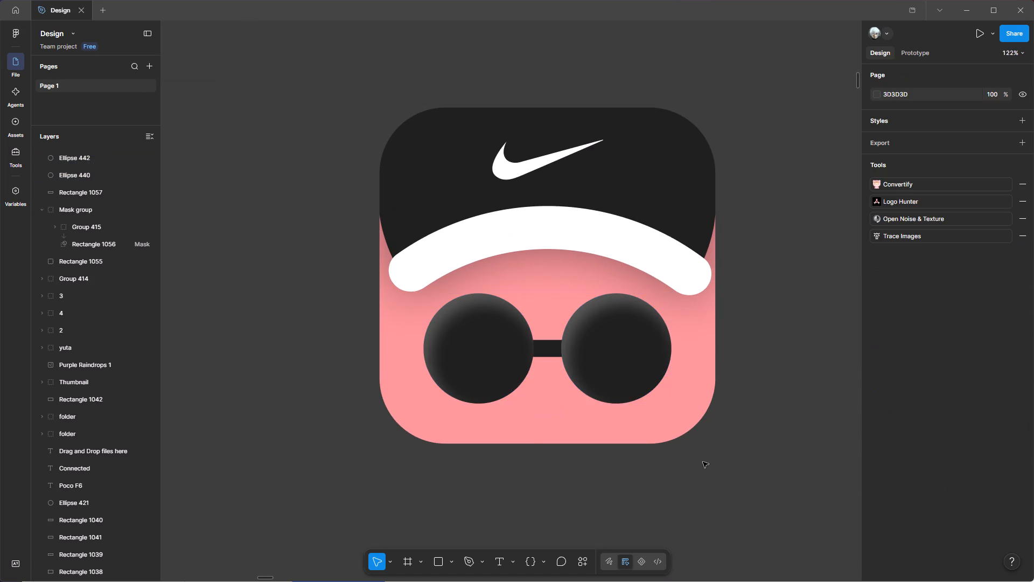
Compare the cap-and-sunglasses icon with the neighbouring app icons at a reduced size.
ctrl+scroll(596, 532, down, 5)
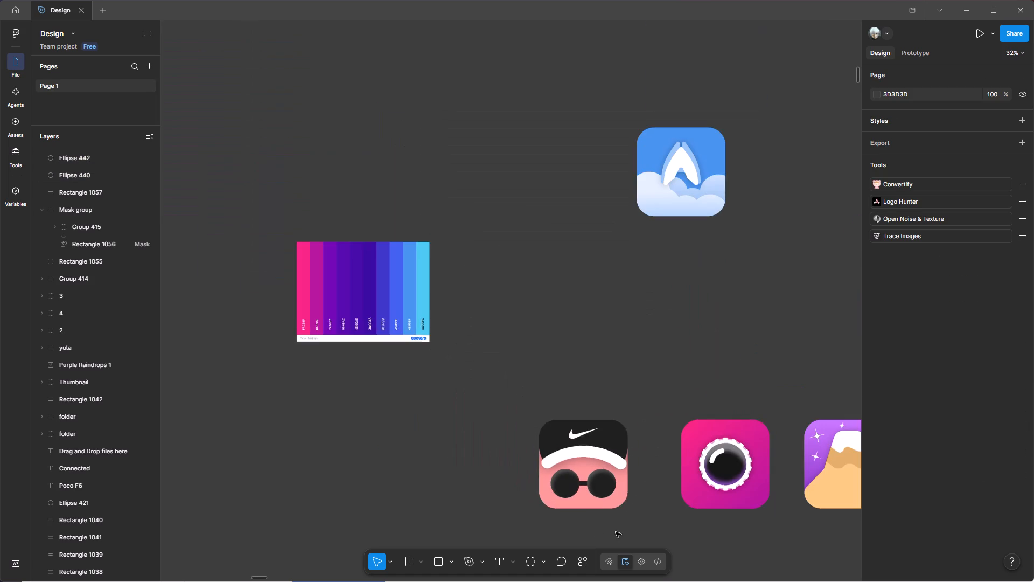
key(space)
key(space)
key(space)
key(space)
key(space)
key(space)
drag(681, 532, 610, 464)
ctrl+scroll(621, 469, down, 3)
key(space)
drag(646, 483, 619, 477)
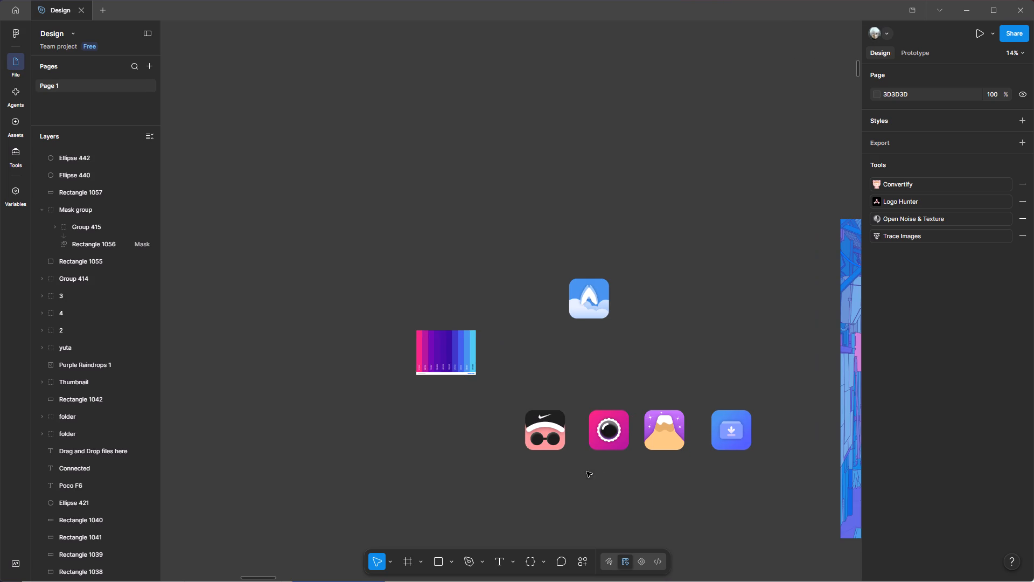
ctrl+scroll(547, 447, up, 6)
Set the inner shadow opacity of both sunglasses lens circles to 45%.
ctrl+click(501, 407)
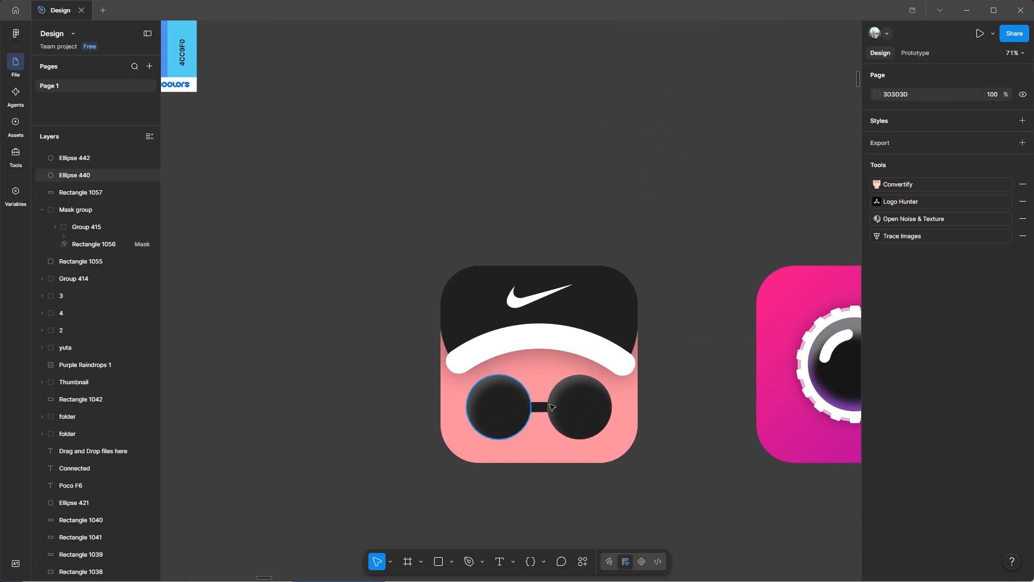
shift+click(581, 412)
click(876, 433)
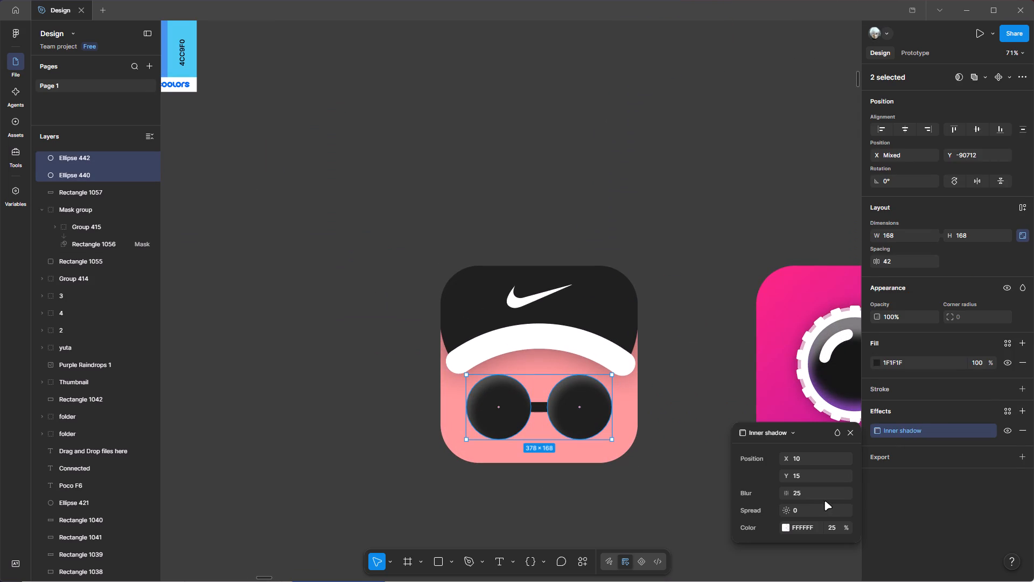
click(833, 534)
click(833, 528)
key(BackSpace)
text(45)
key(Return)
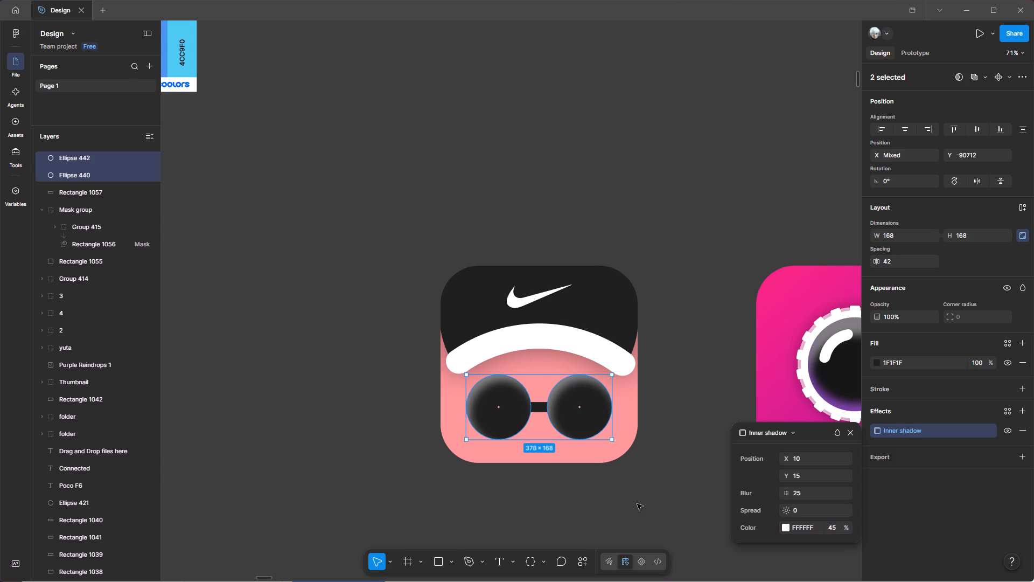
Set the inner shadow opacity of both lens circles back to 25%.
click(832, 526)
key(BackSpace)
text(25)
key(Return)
Set the inner shadow's position offset on both lens circles to X 15 and Y 20.
click(805, 460)
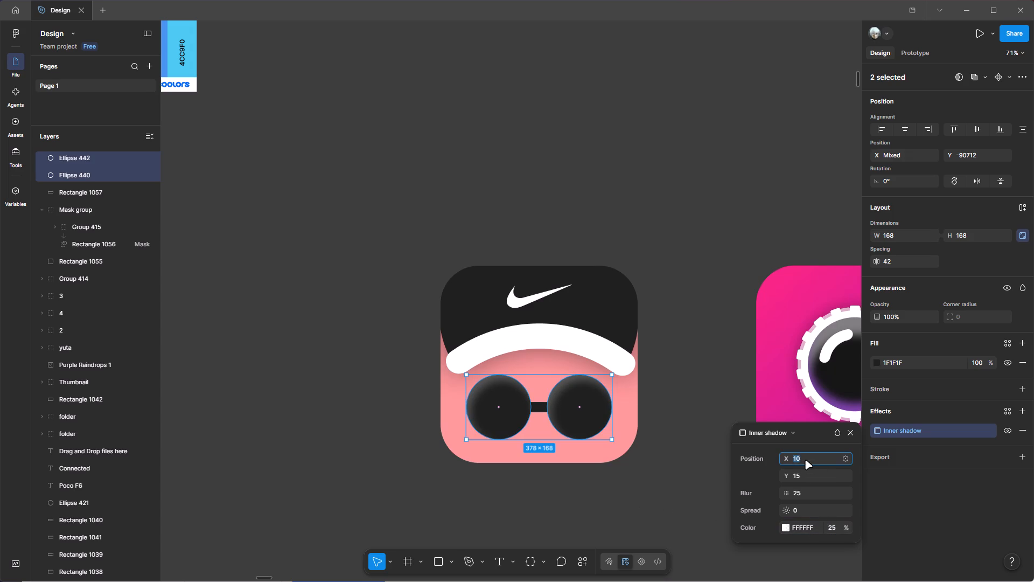
key(BackSpace)
text(15)
key(Return)
click(808, 474)
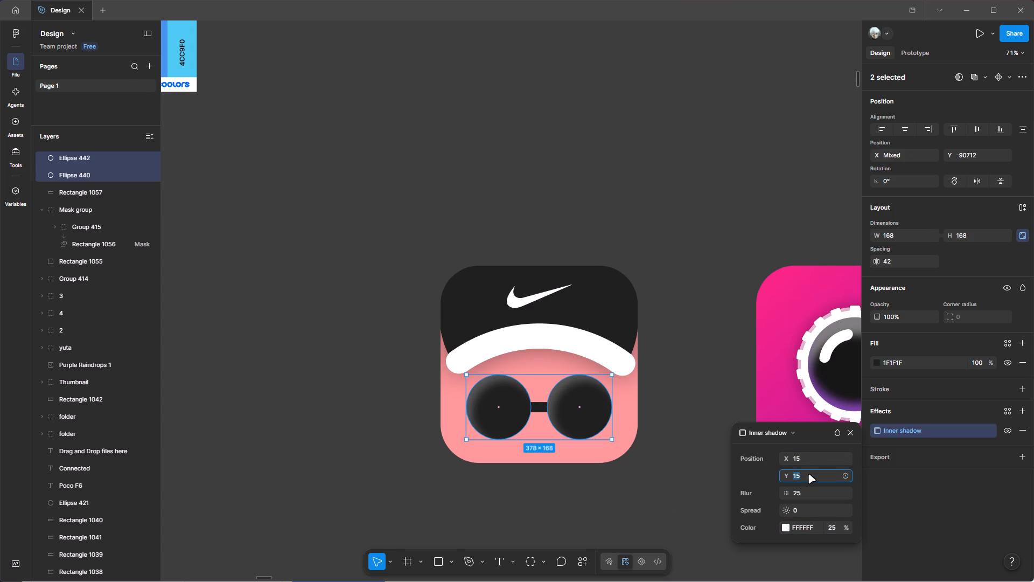
key(BackSpace)
text(20)
key(Return)
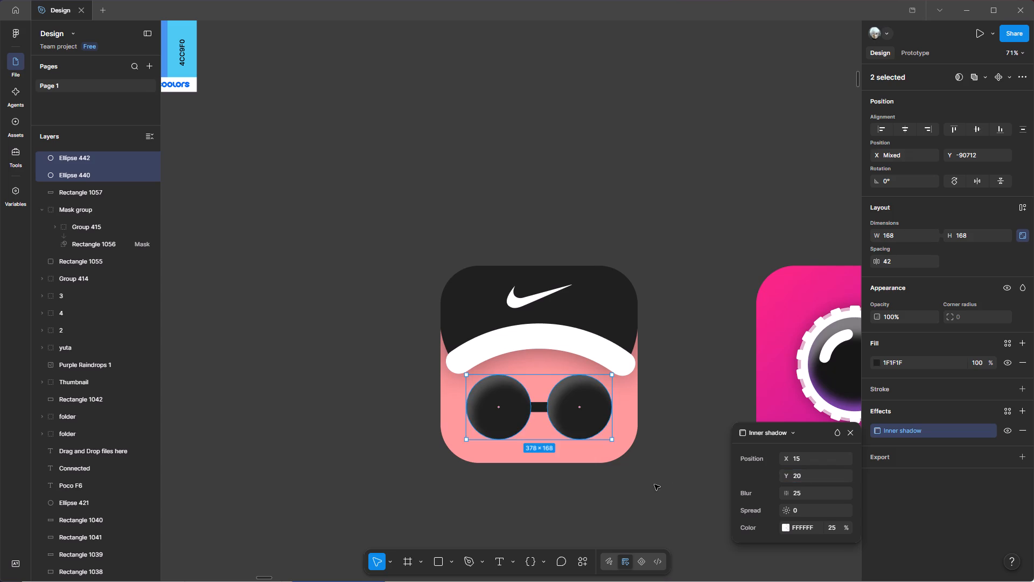
click(654, 484)
Group the two lens circles and the bridge rectangle together.
ctrl+scroll(654, 484, down, 5)
ctrl+scroll(654, 484, up, 4)
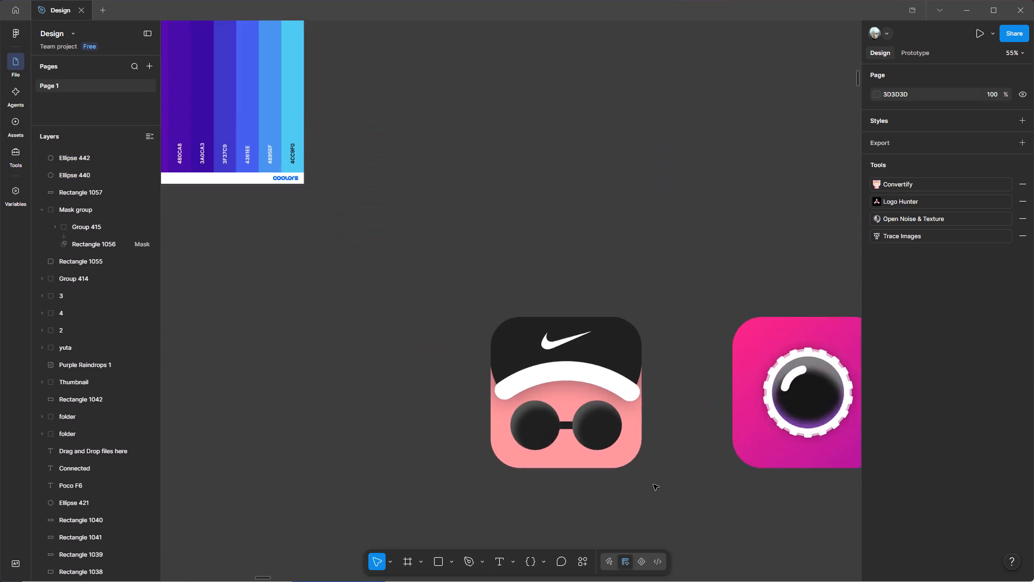
ctrl+scroll(653, 484, up, 3)
key(space)
key(space)
drag(564, 529, 591, 532)
click(452, 375)
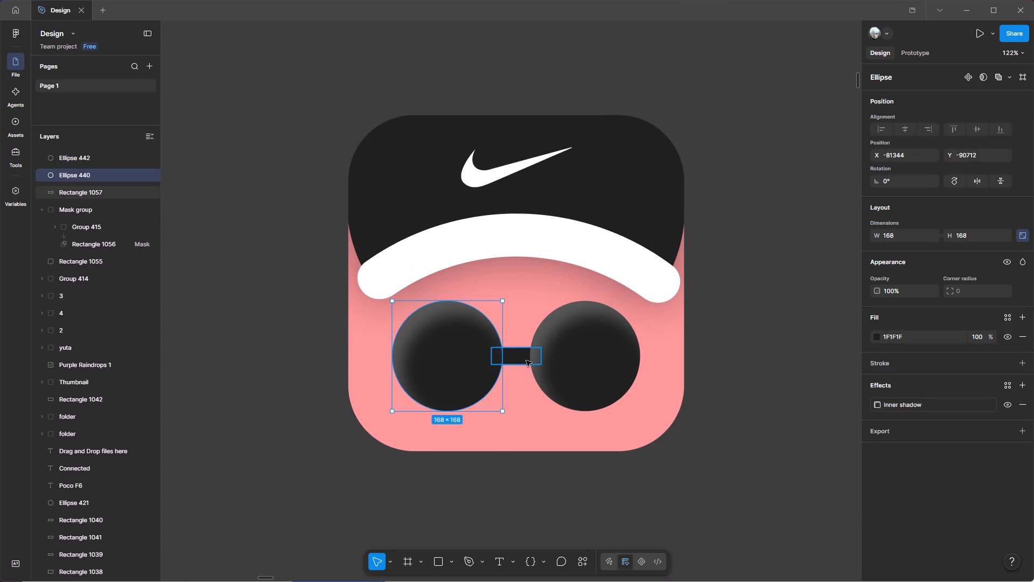
shift+click(526, 361)
shift+click(578, 365)
key(ctrl+g)
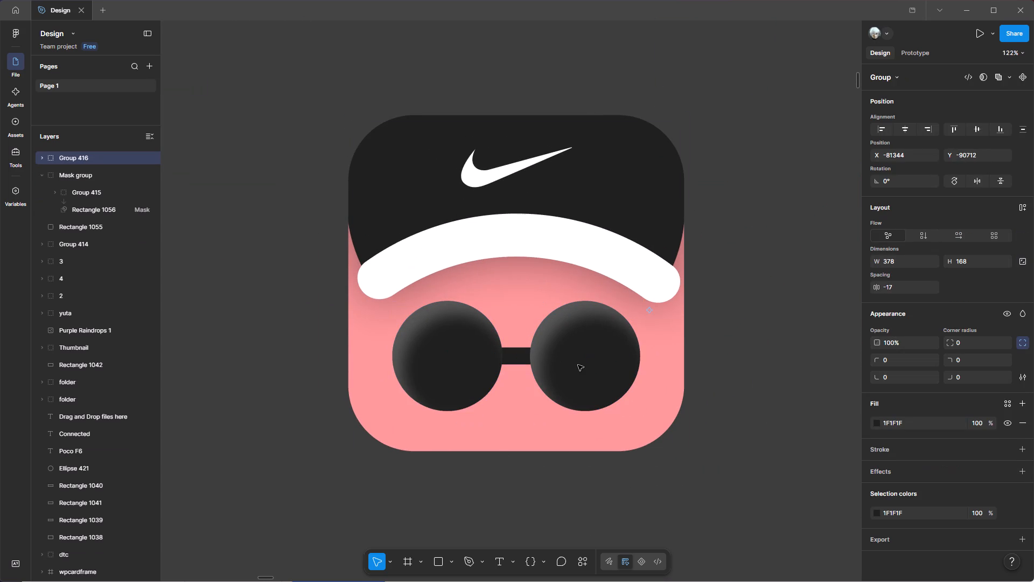
Add a drop shadow to the sunglasses group with a Y offset of 0 and a blur of 45.
click(1022, 470)
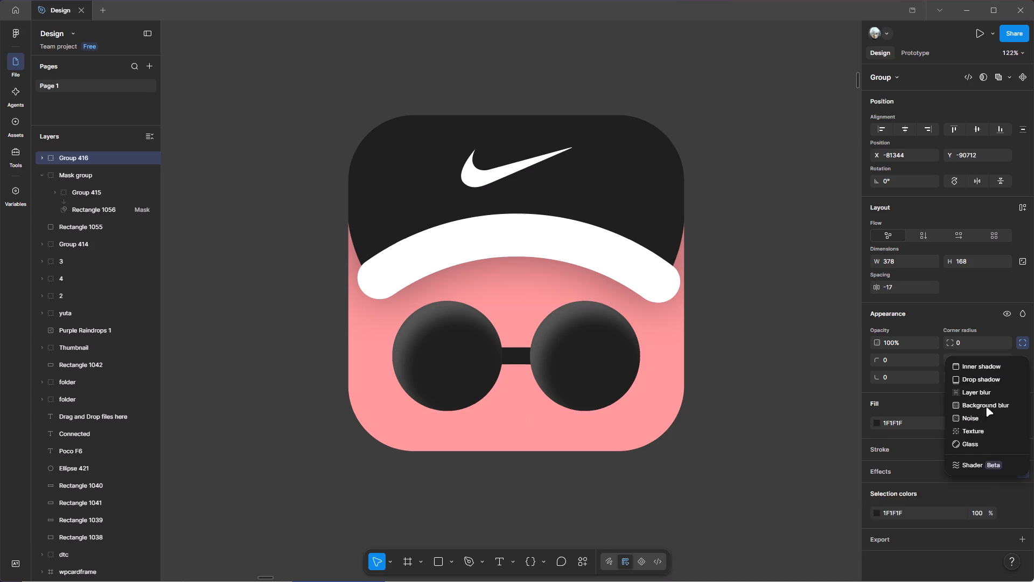
click(983, 381)
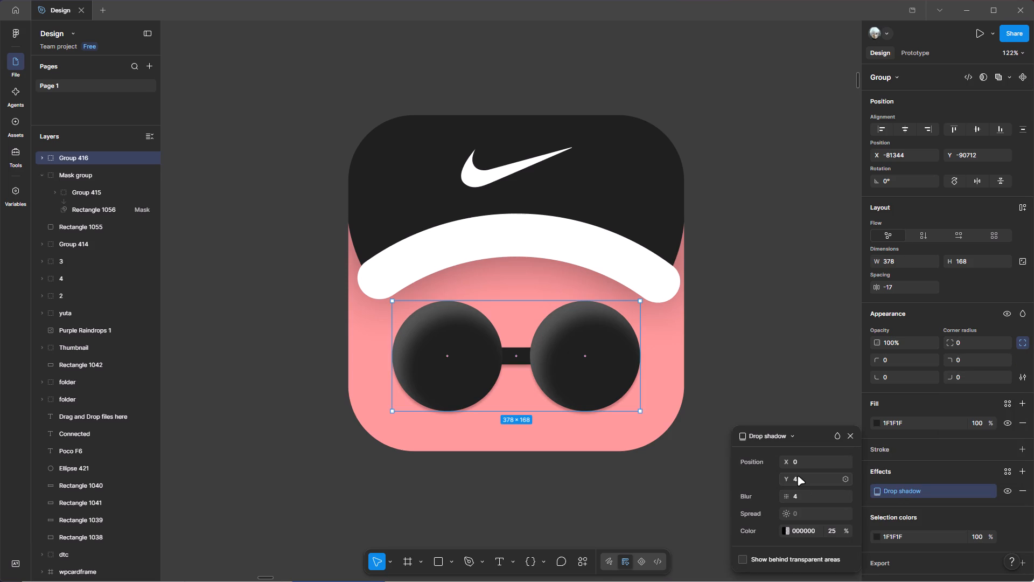
click(798, 476)
key(BackSpace)
key(0)
click(801, 491)
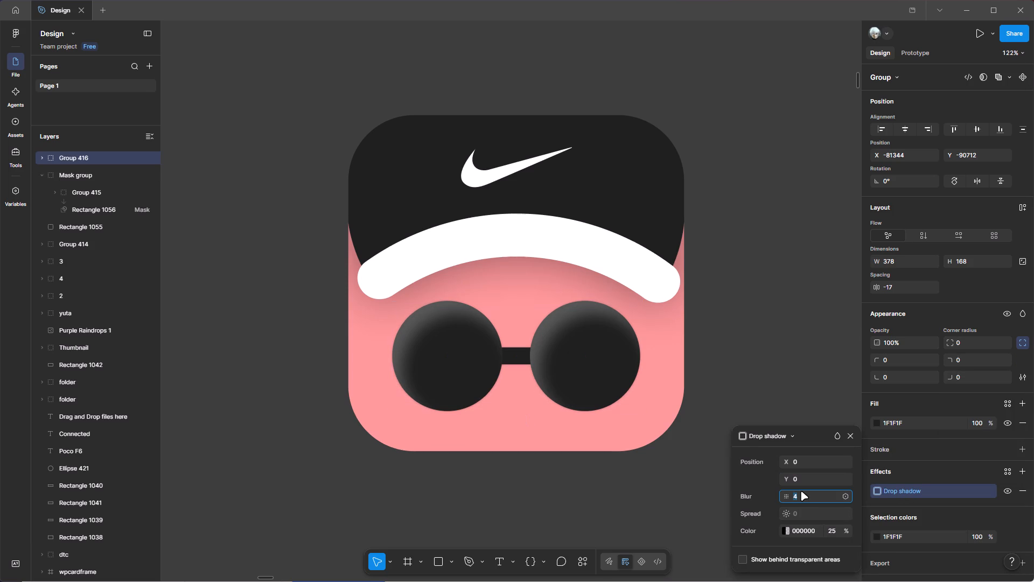
key(BackSpace)
text(45)
key(Return)
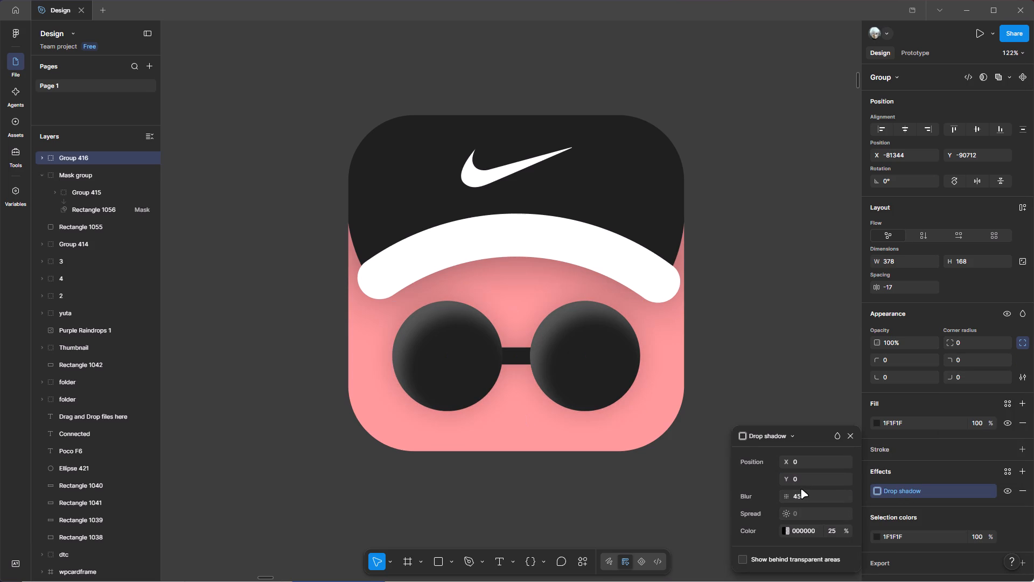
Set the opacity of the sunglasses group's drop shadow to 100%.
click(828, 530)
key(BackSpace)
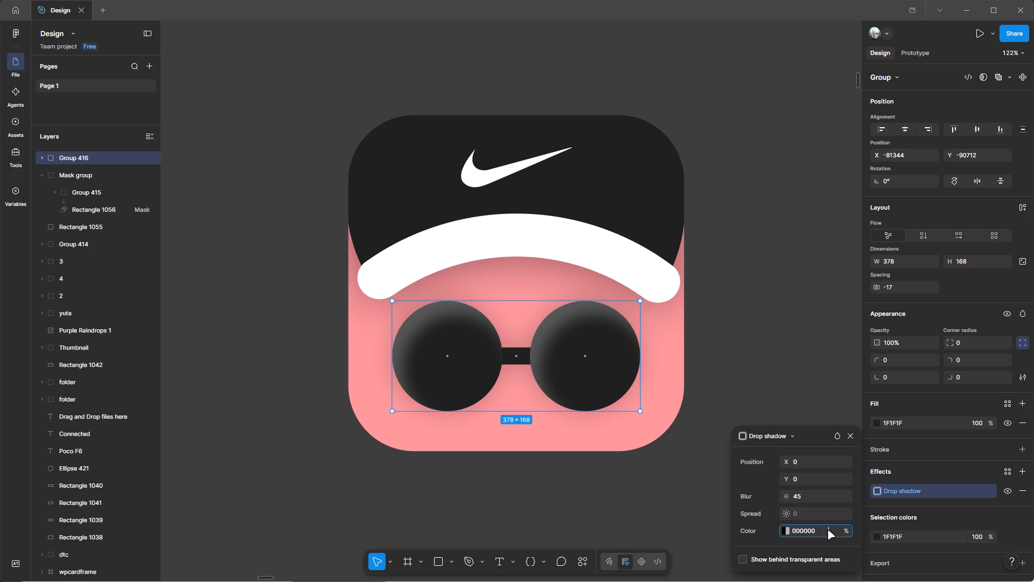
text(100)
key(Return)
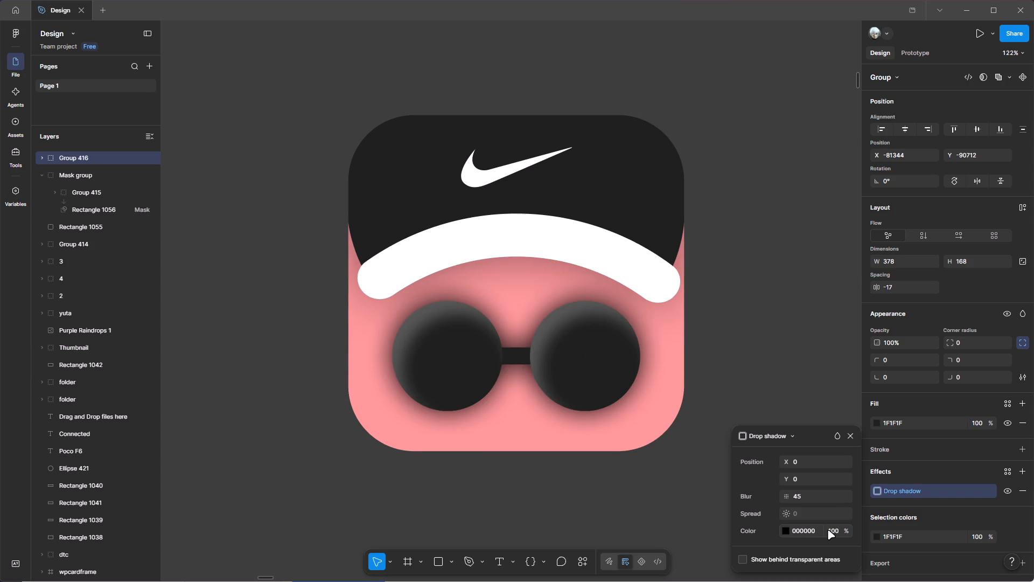
Set the sunglasses group's drop shadow to a blur of 25 and an opacity of 45%.
click(813, 490)
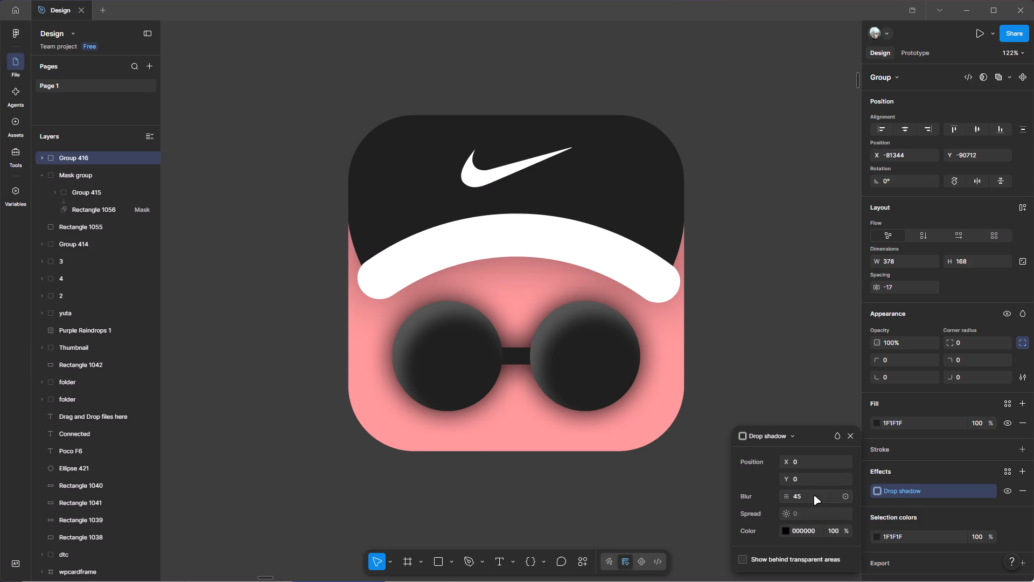
click(814, 495)
key(BackSpace)
text(25)
key(Return)
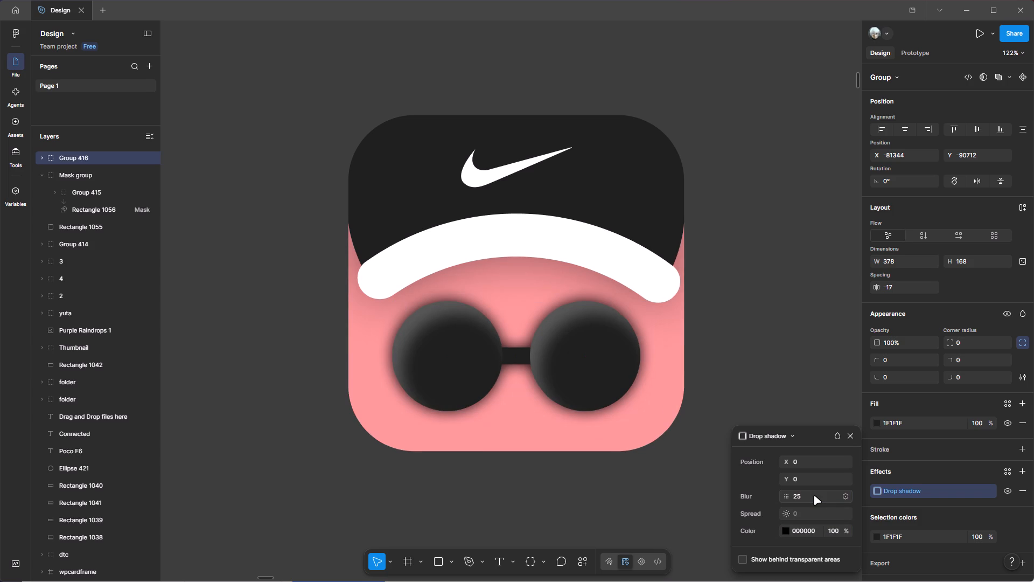
click(833, 531)
key(BackSpace)
text(45)
key(Return)
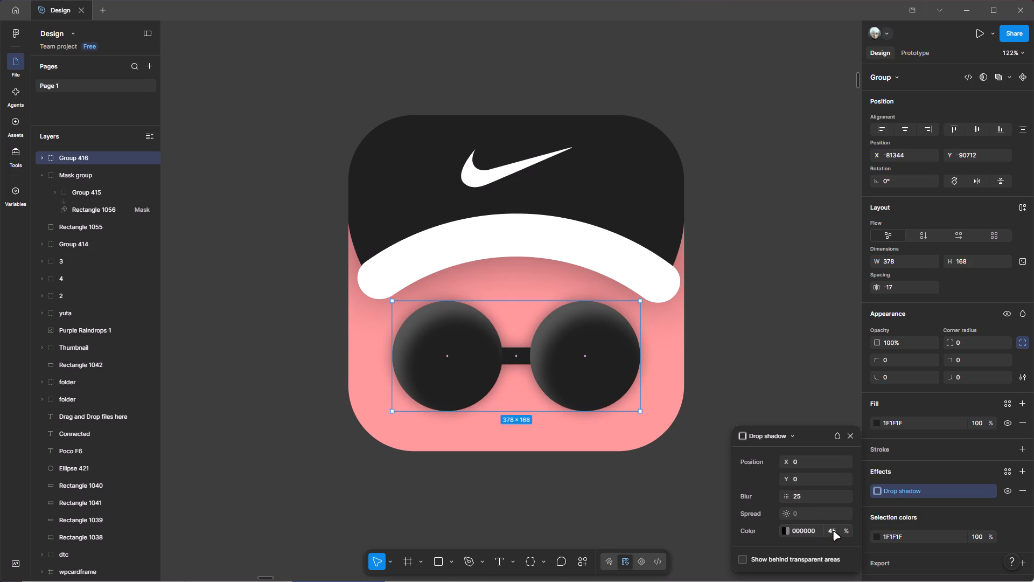
click(625, 487)
Examine the sunglasses' shading and shadow at reduced size among the other app icons and at closer range.
ctrl+scroll(625, 487, down, 4)
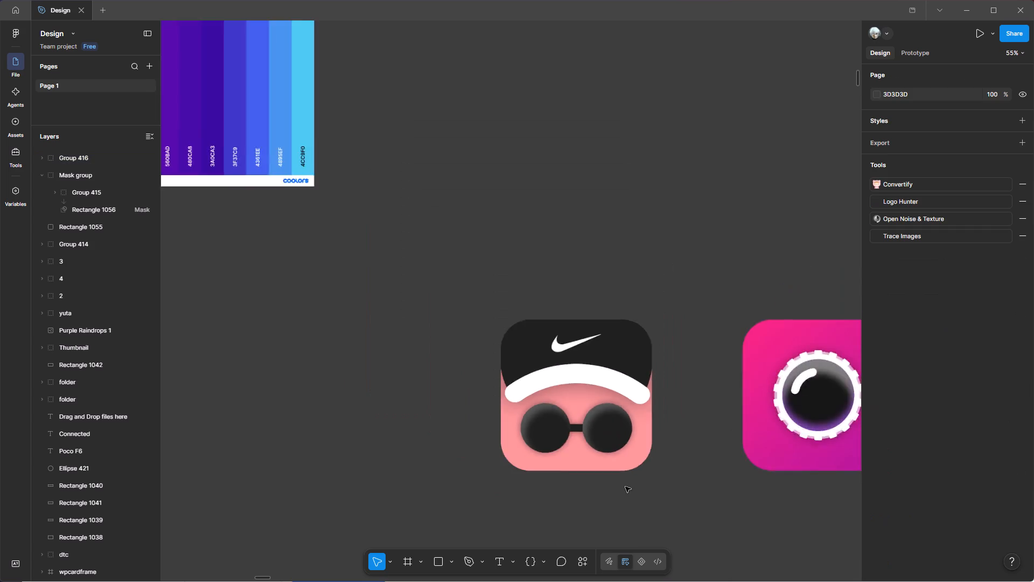
ctrl+scroll(625, 487, down, 2)
key(space)
key(space)
key(space)
key(space)
key(space)
key(space)
key(space)
key(space)
key(space)
drag(691, 493, 616, 480)
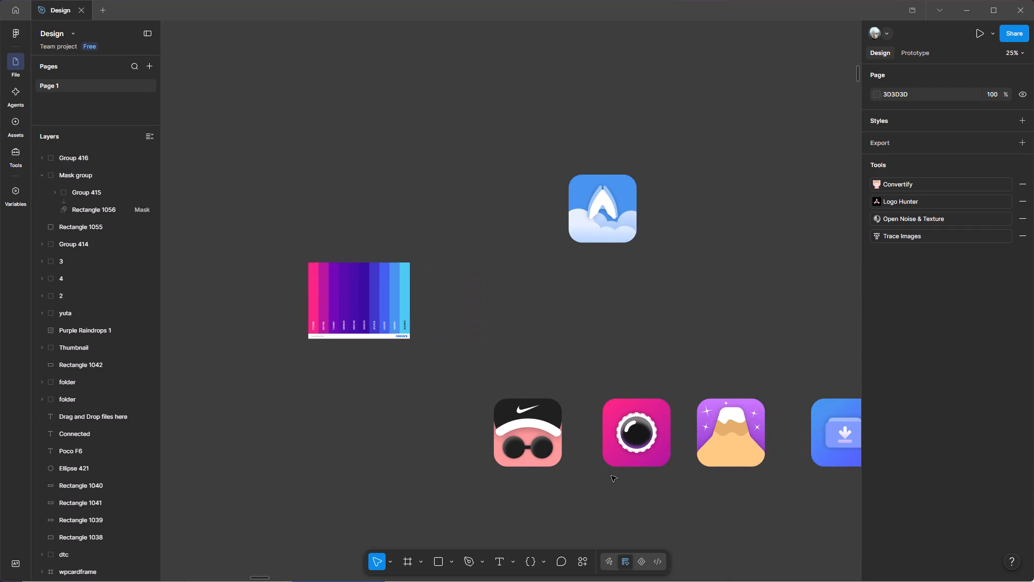
key(space)
key(space)
key(space)
key(space)
key(space)
drag(647, 476, 589, 465)
ctrl+scroll(488, 470, up, 2)
key(space)
key(space)
key(space)
key(space)
key(space)
drag(526, 467, 518, 474)
ctrl+scroll(429, 472, up, 2)
key(space)
key(space)
key(space)
key(space)
key(space)
key(space)
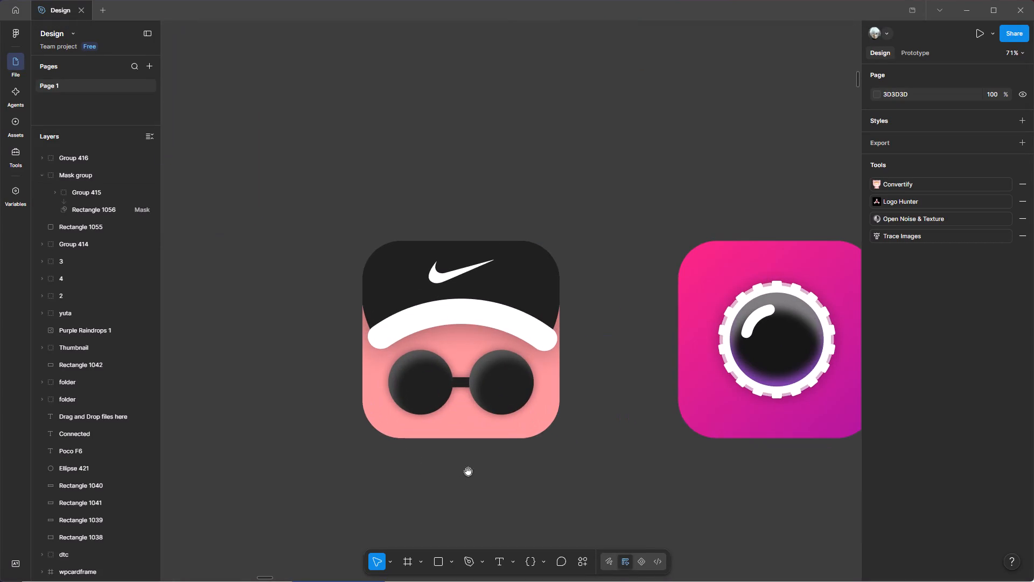
drag(468, 472, 462, 498)
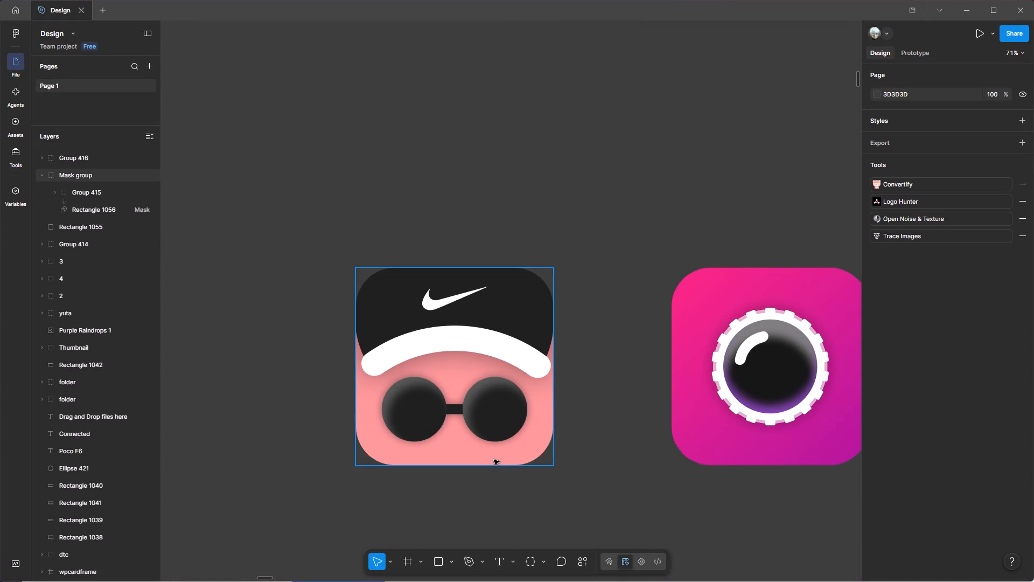
Compare the cap-and-sunglasses icon with the camera, mountain and download icons in the row.
key(space)
drag(646, 506, 408, 449)
ctrl+scroll(408, 449, down, 4)
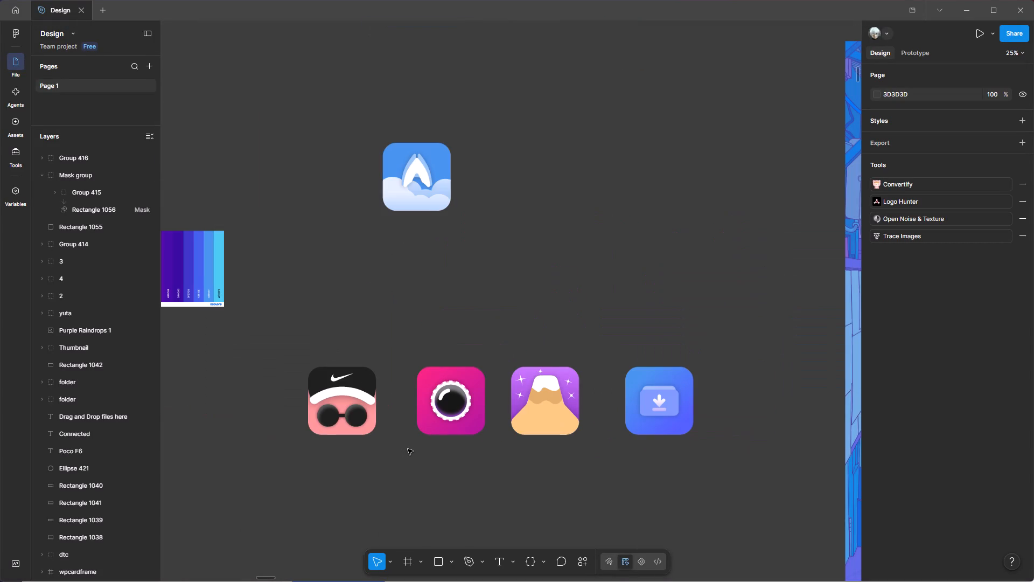
key(space)
key(space)
key(space)
key(space)
key(space)
key(space)
key(space)
key(space)
key(space)
key(space)
key(space)
key(space)
key(space)
key(space)
key(space)
drag(455, 469, 525, 449)
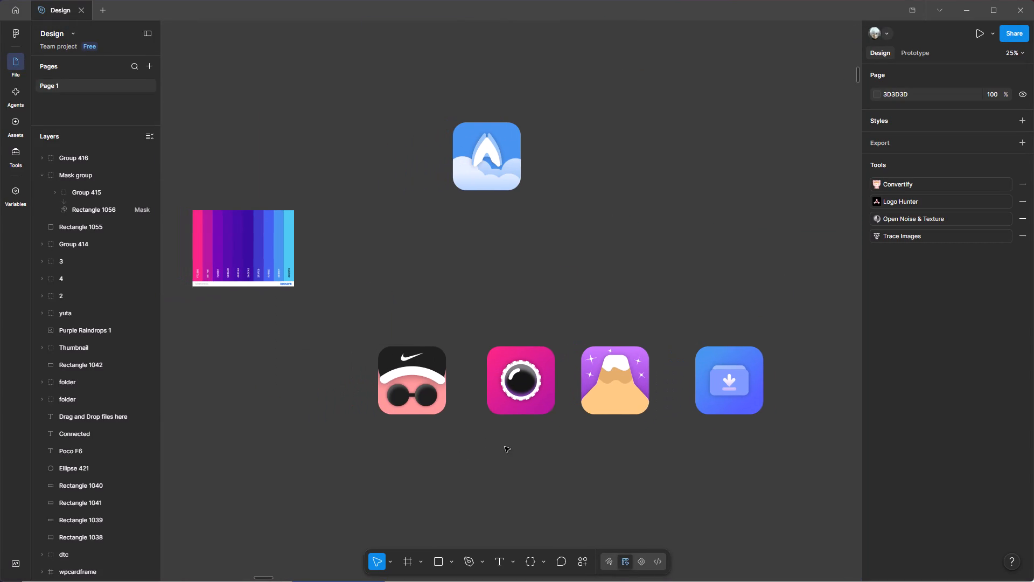
Copy the white highlight arc from the camera icon's lens and paste it onto the left lens of the sunglasses.
ctrl+scroll(456, 398, up, 1)
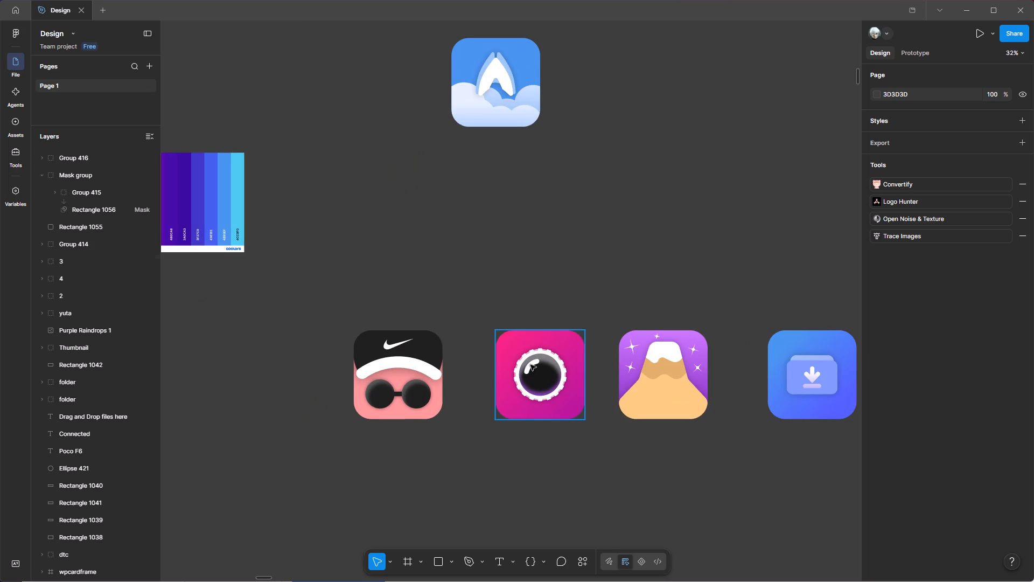
ctrl+click(530, 365)
ctrl+scroll(530, 365, up, 3)
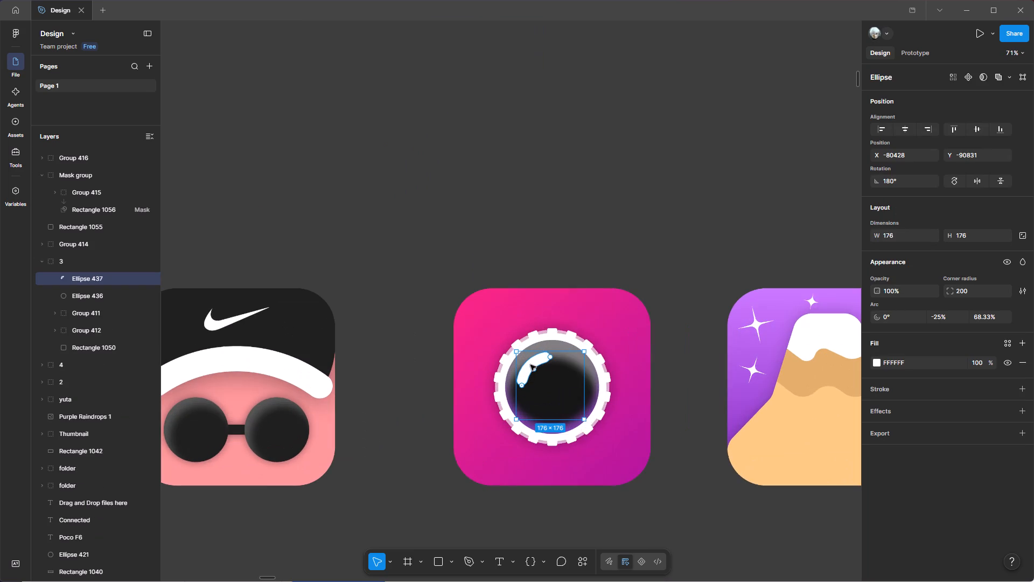
right_click(530, 365)
click(550, 219)
click(402, 523)
key(space)
key(space)
key(space)
key(space)
key(space)
key(space)
key(space)
key(space)
key(space)
drag(414, 511, 563, 429)
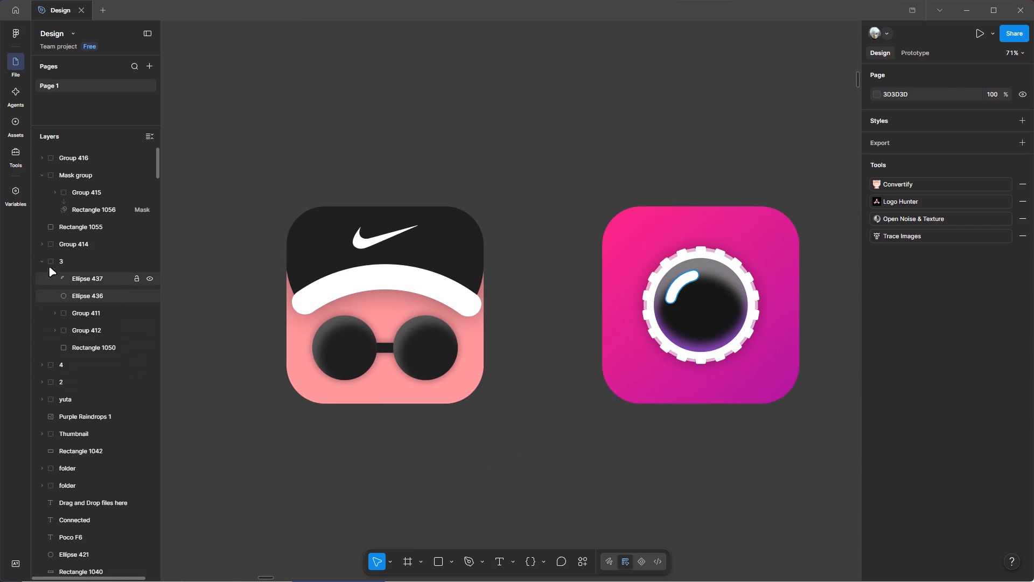
click(44, 260)
click(436, 460)
ctrl+scroll(316, 410, up, 2)
key(space)
key(space)
key(space)
key(space)
key(space)
key(space)
drag(361, 442, 445, 532)
right_click(442, 398)
click(466, 184)
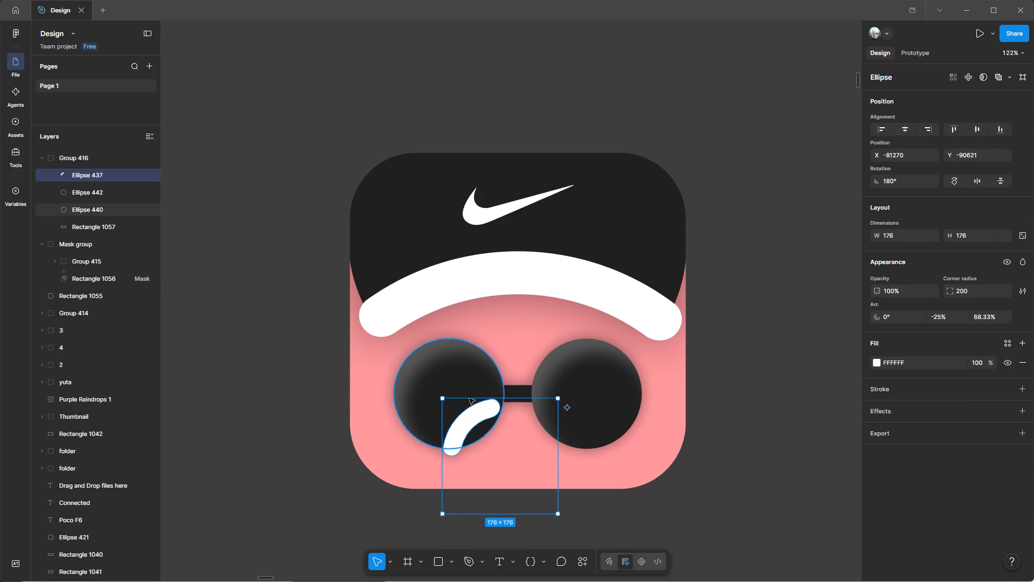
Scale the pasted highlight arc down to about 104 × 104 and place it inside the left lens's upper-left edge.
ctrl+scroll(453, 437, up, 2)
ctrl+scroll(498, 438, down, 2)
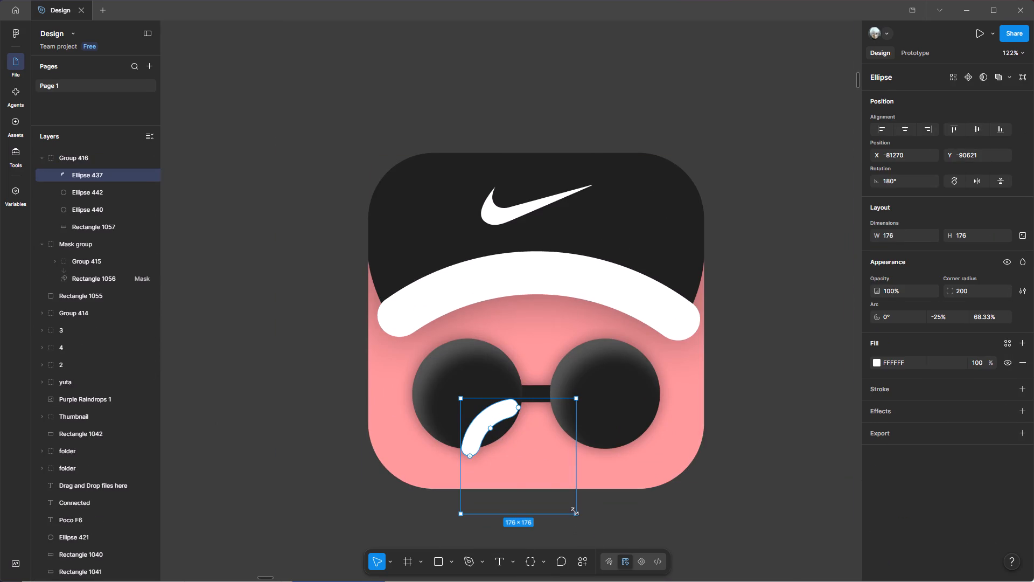
shift+drag(575, 511, 511, 451)
drag(494, 431, 463, 392)
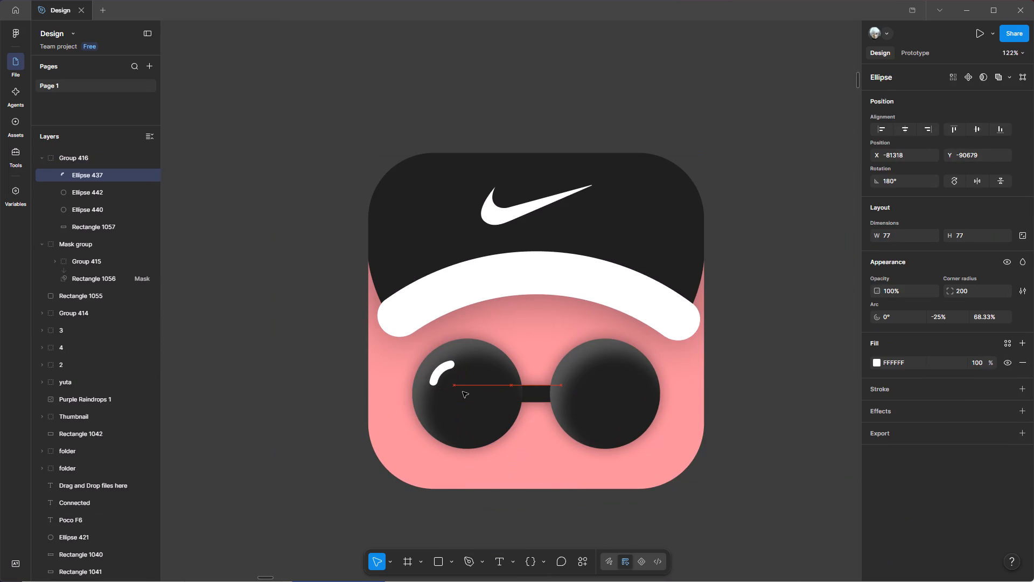
drag(463, 392, 464, 394)
shift+drag(479, 412, 492, 425)
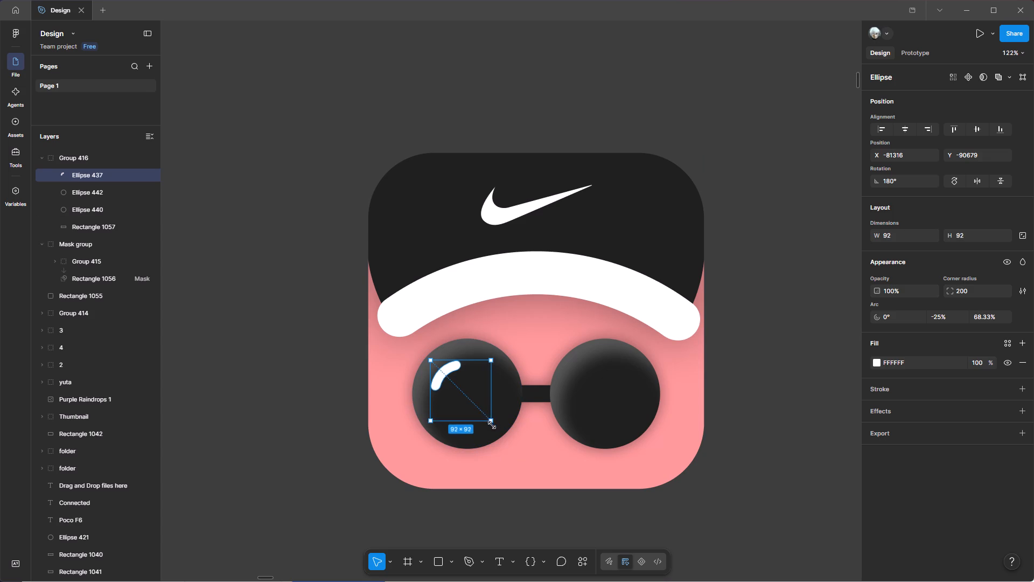
shift+drag(492, 425, 495, 428)
click(471, 395)
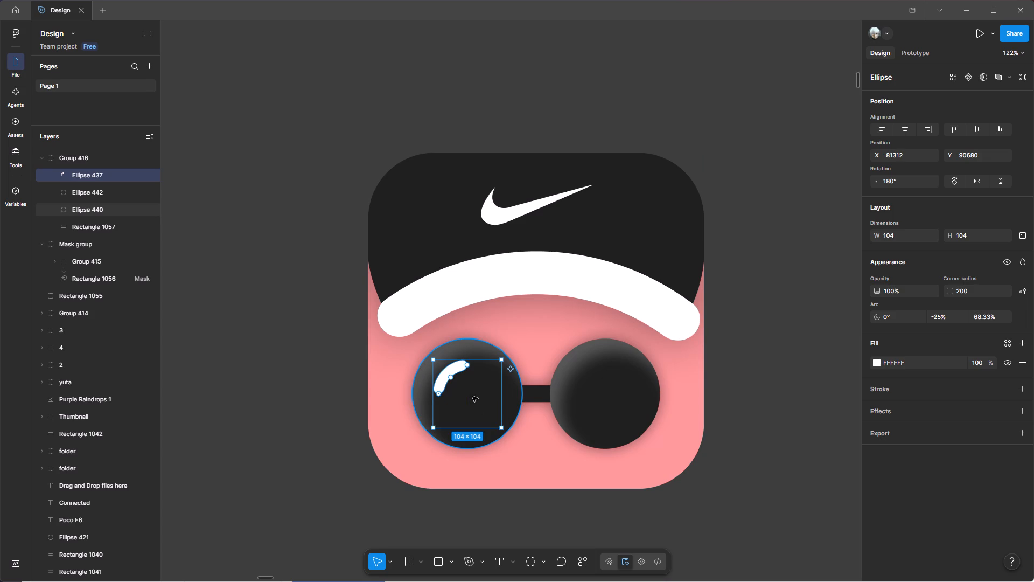
drag(472, 396, 470, 393)
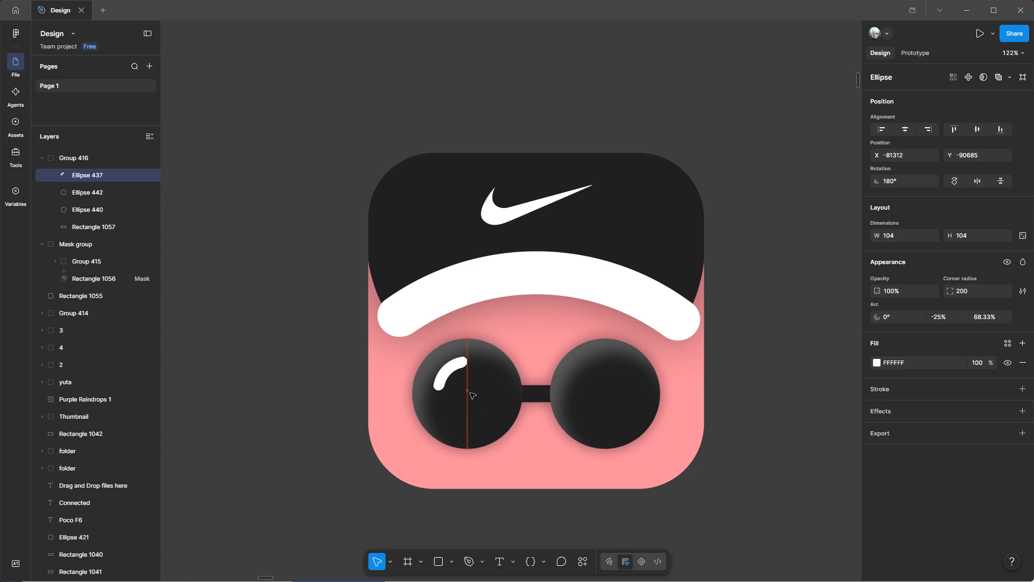
drag(470, 393, 467, 393)
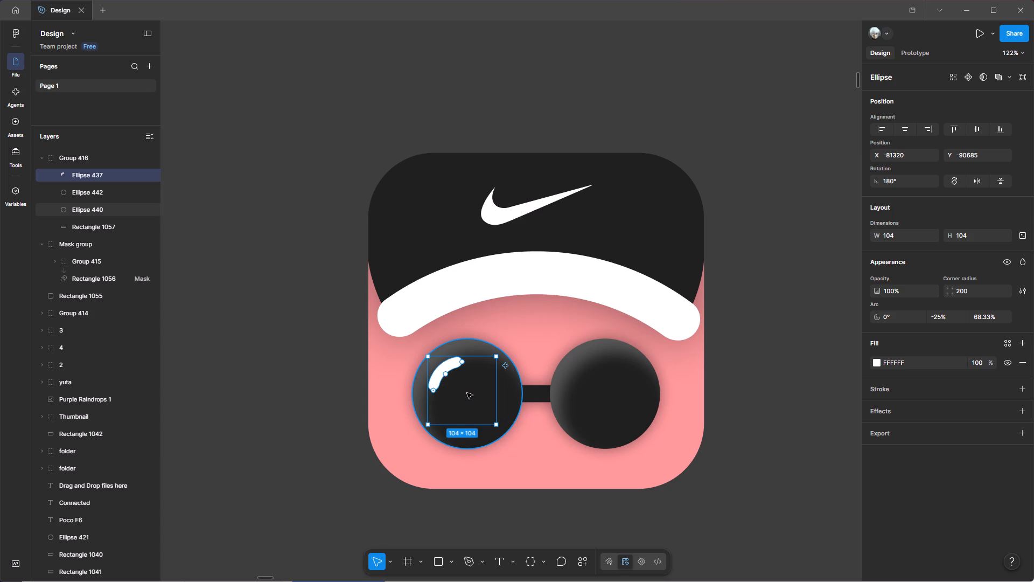
Duplicate the highlight arc and place the copy at the matching spot on the right lens, level with the original.
key(ctrl+d)
drag(467, 393, 496, 393)
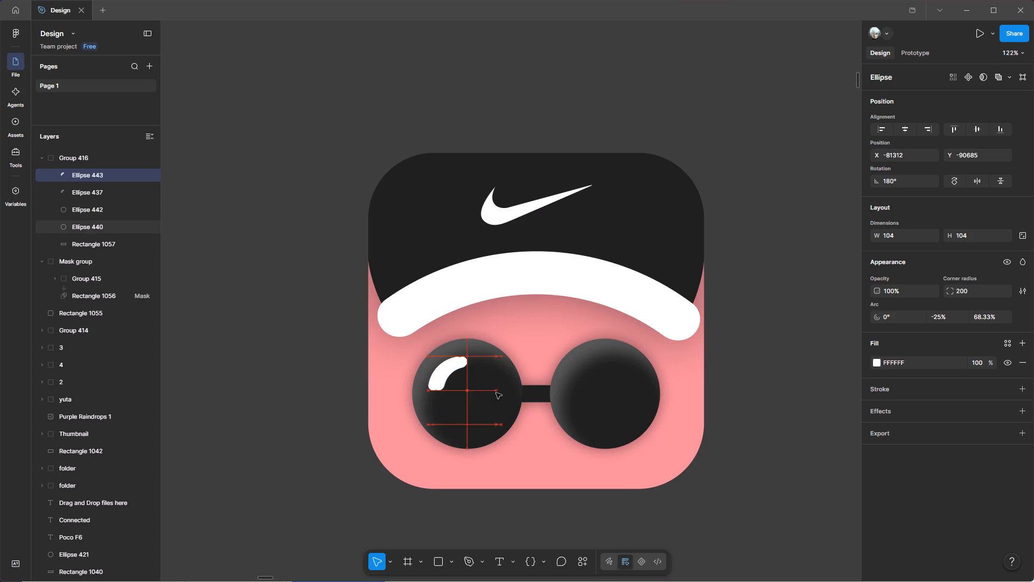
drag(496, 393, 610, 394)
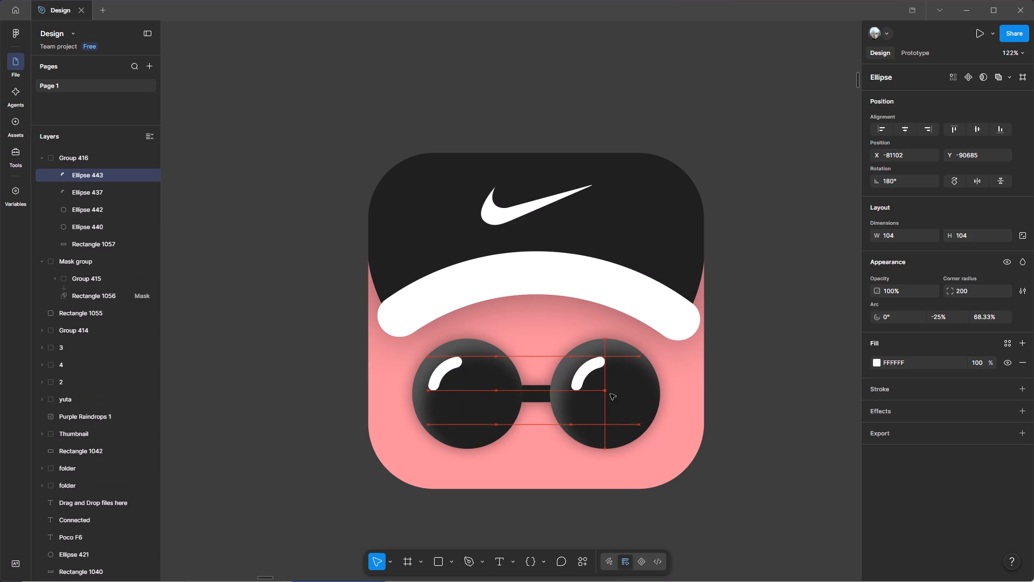
drag(610, 394, 605, 394)
click(626, 538)
Group all parts of the cap-and-sunglasses icon and name the group 1.
ctrl+scroll(626, 538, down, 3)
ctrl+scroll(680, 539, down, 3)
key(space)
key(space)
key(space)
key(space)
key(space)
key(space)
key(space)
drag(737, 545, 659, 474)
ctrl+scroll(547, 467, up, 2)
key(space)
key(space)
key(space)
drag(626, 494, 577, 497)
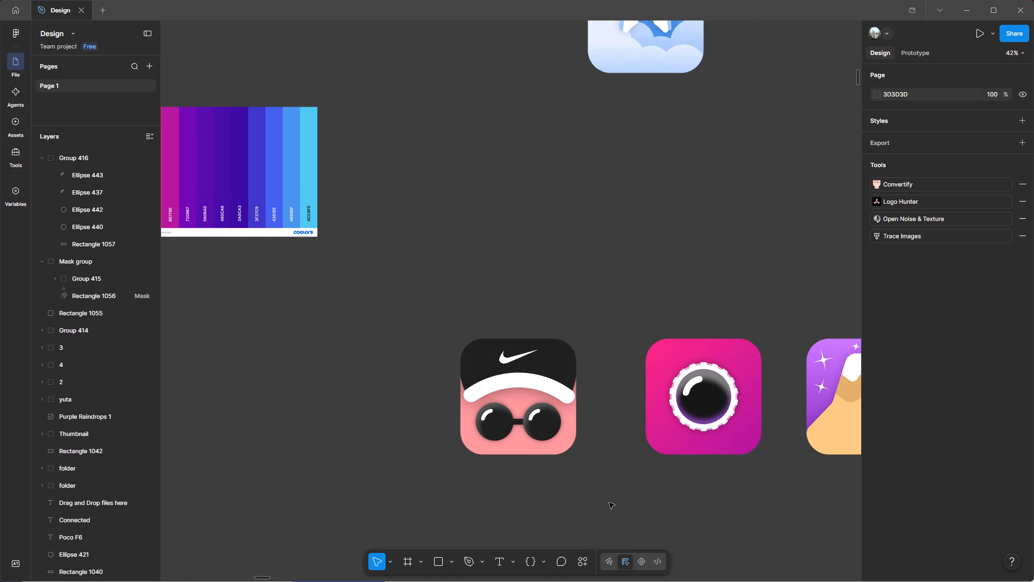
drag(609, 503, 450, 286)
key(ctrl+g)
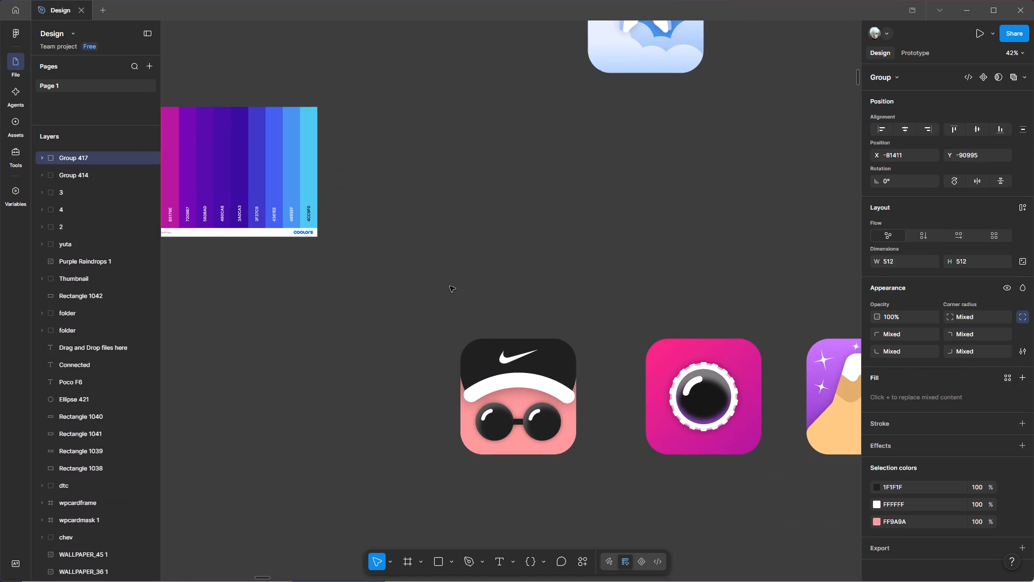
double_click(82, 158)
key(BackSpace)
key(1)
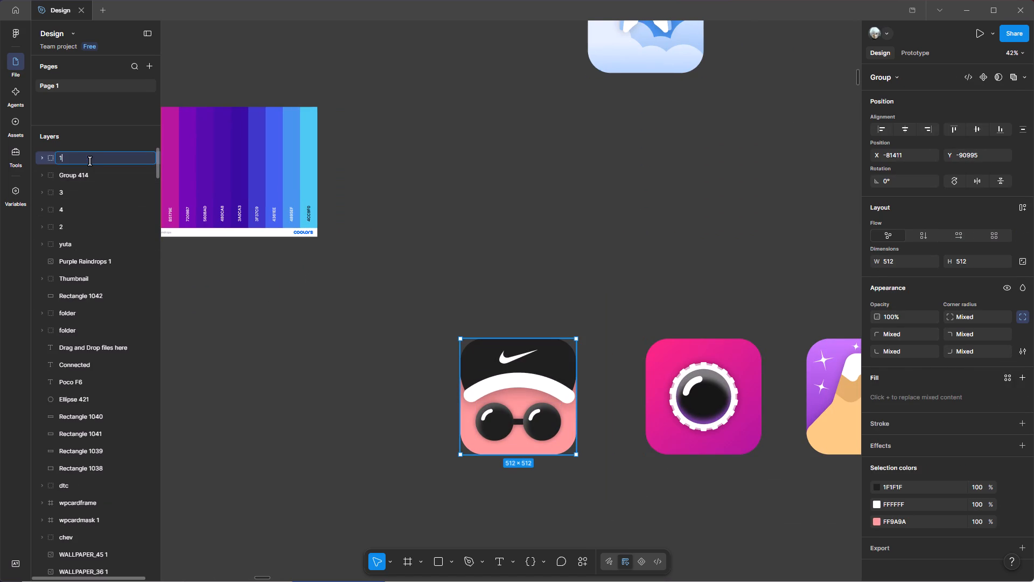
key(Return)
Rename the download icon's group as 5.
double_click(80, 171)
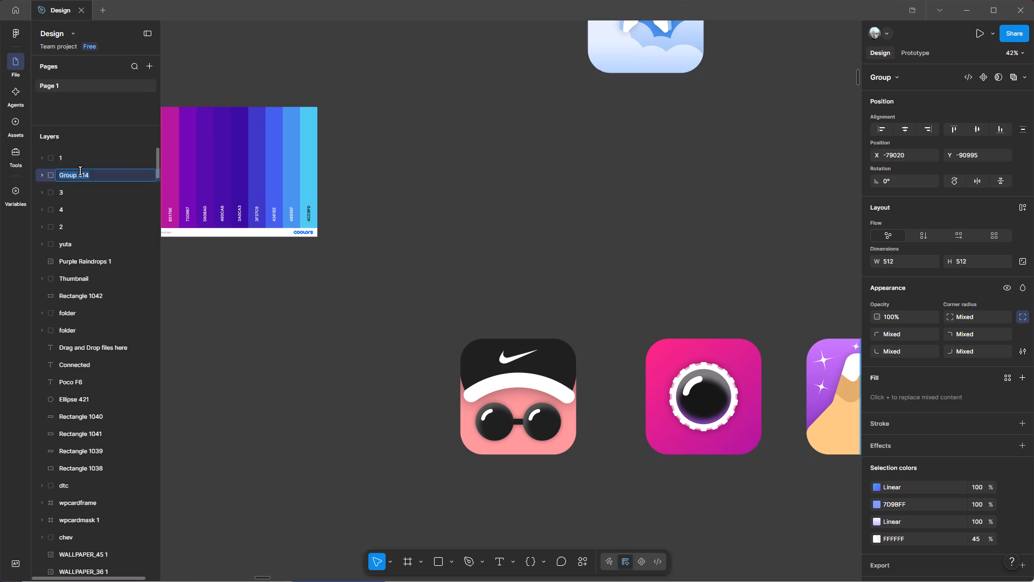
key(BackSpace)
key(5)
key(Return)
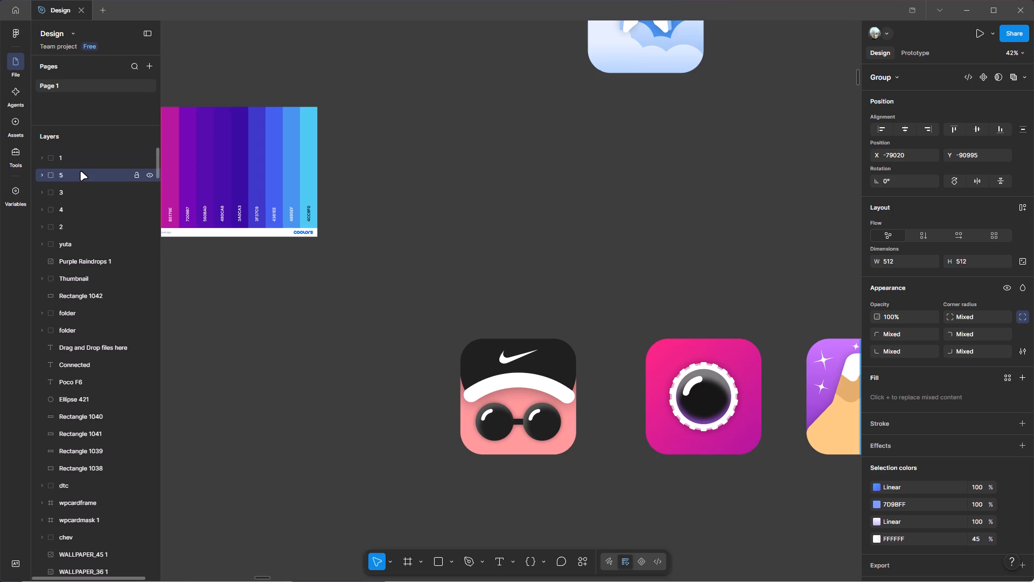
click(650, 252)
Examine the cap-and-sunglasses icon at reduced size alongside the other app icons and the colour palette.
key(space)
key(space)
key(space)
key(space)
key(space)
key(space)
drag(680, 255, 502, 251)
ctrl+scroll(502, 251, down, 3)
key(space)
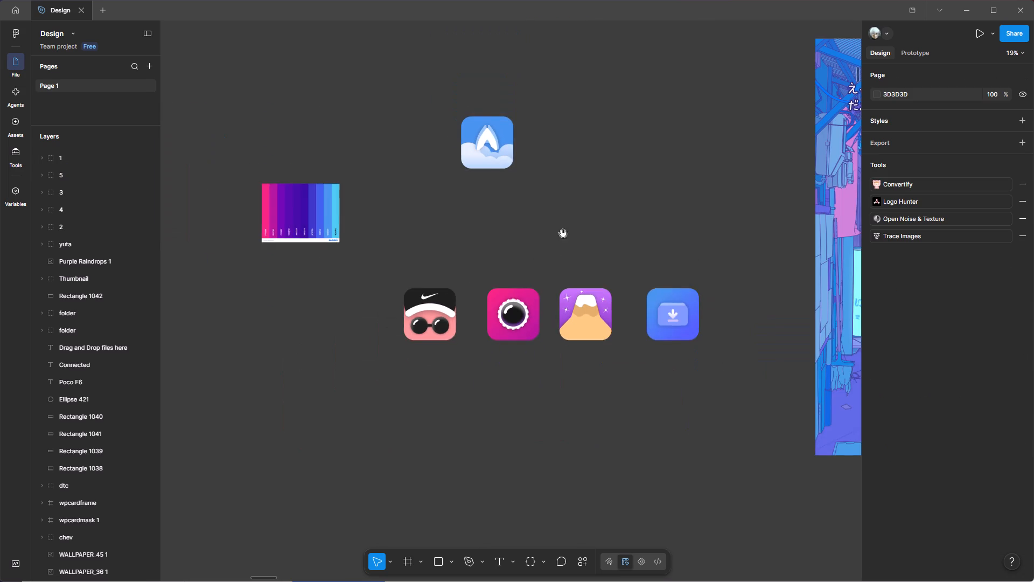
drag(563, 233, 549, 272)
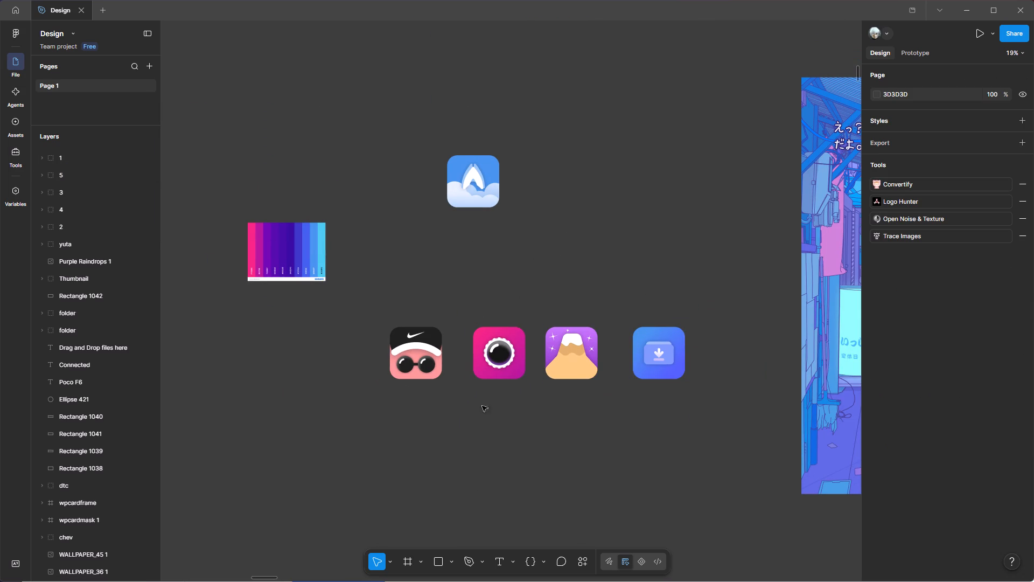